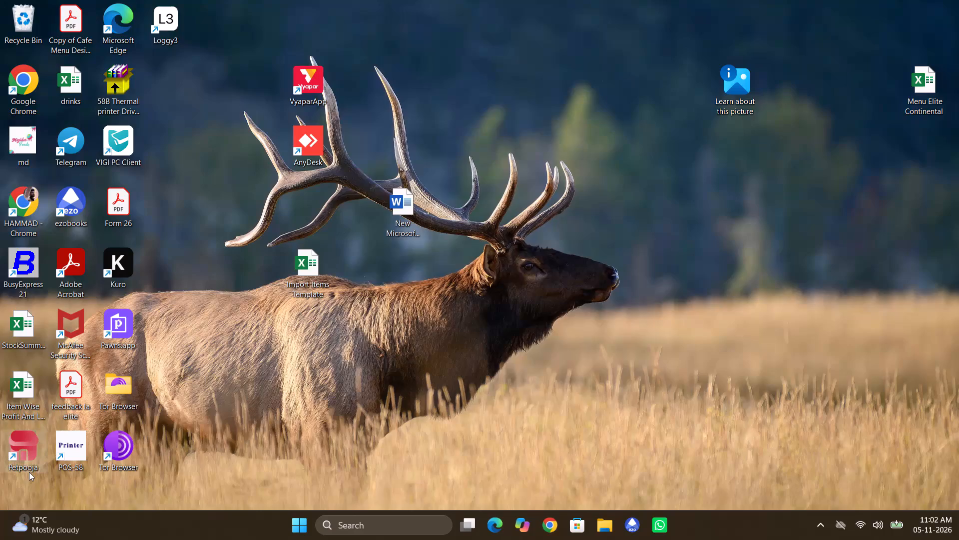
Launch the Petpooja application from the desktop.
double_click(29, 463)
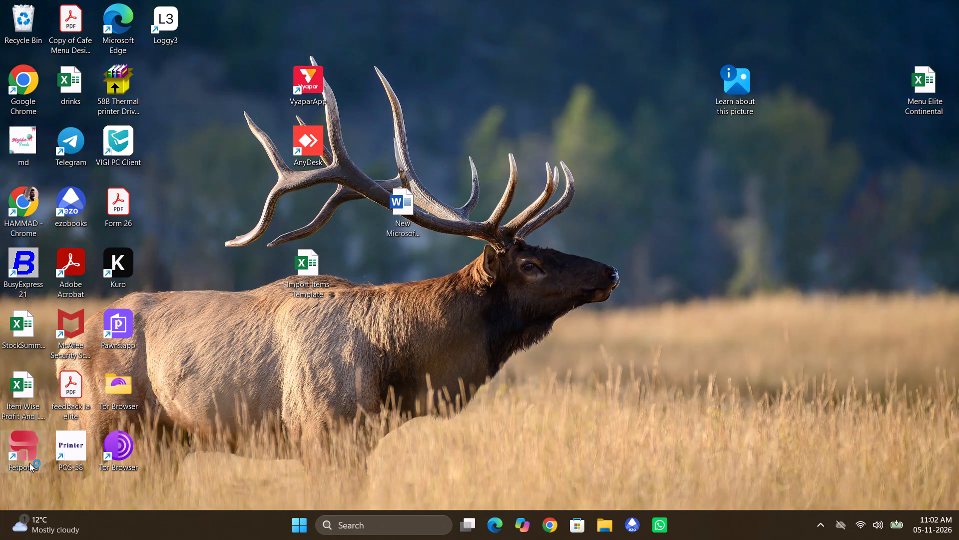
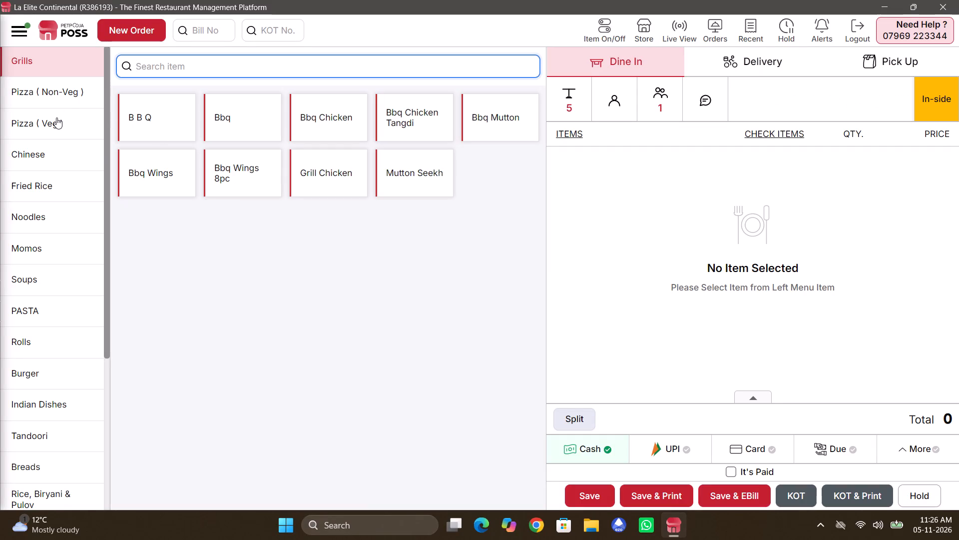
Add a small Farm Special Pizza without add-ons from the Pizza (Veg) category to the dine-in order for table 5.
left_click(56, 117)
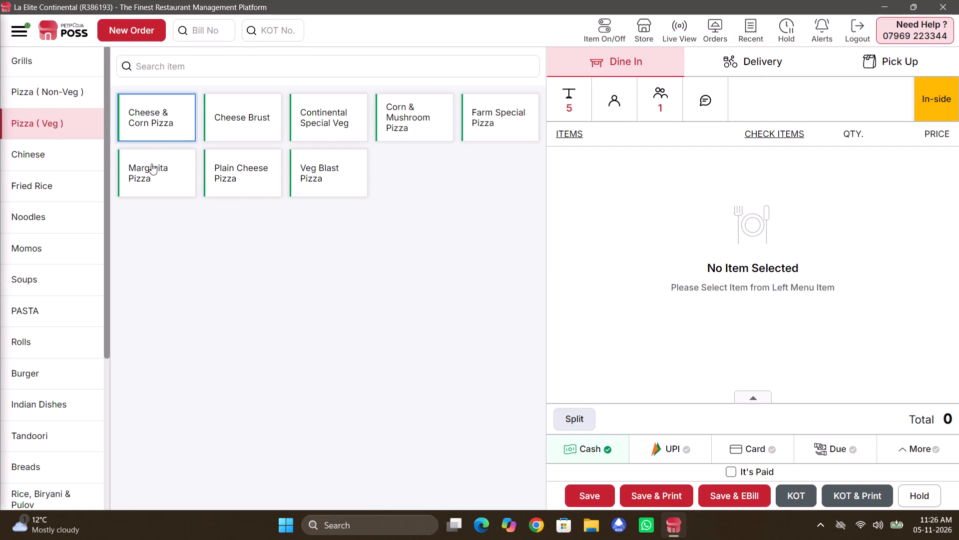
left_click(505, 127)
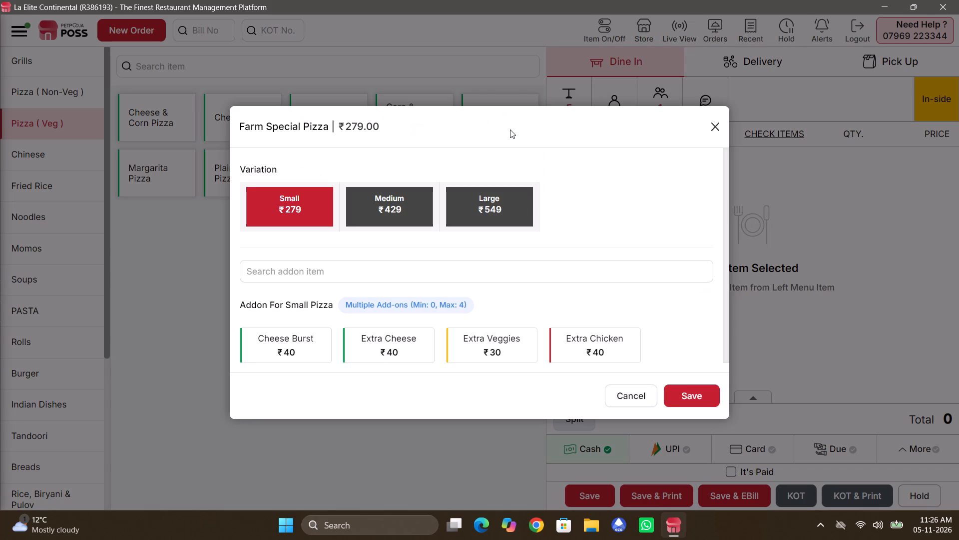
left_click(678, 388)
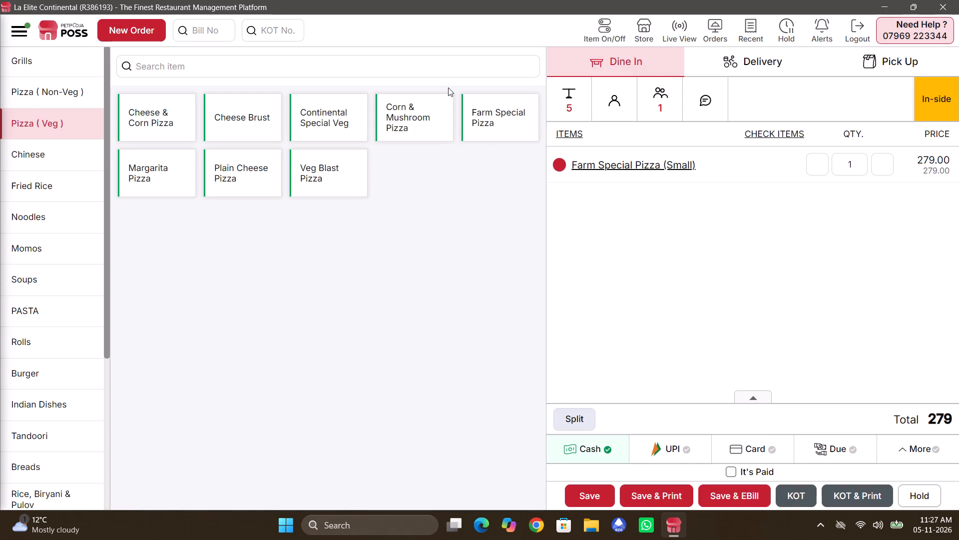
Start an item search in the menu for the dine-in order.
left_click(445, 65)
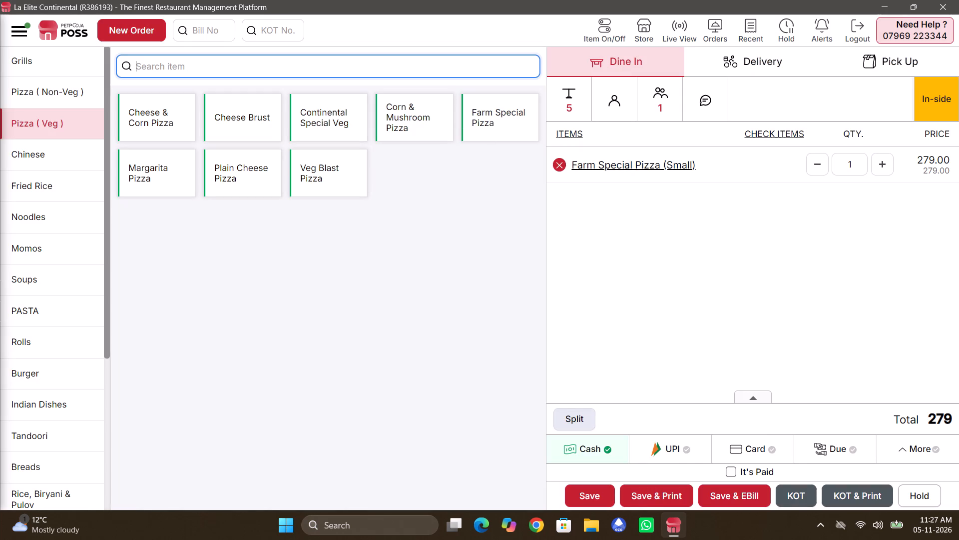
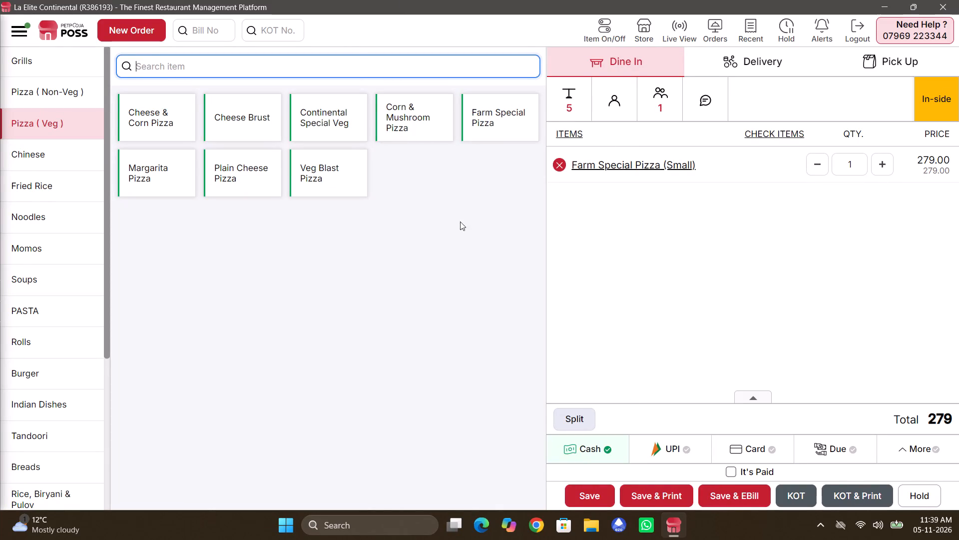
Search the menu for "capp" and add one Cappuccino to the dine-in order for table 5.
left_click(350, 70)
type("ca")
type("pp\\")
key("BackSpace")
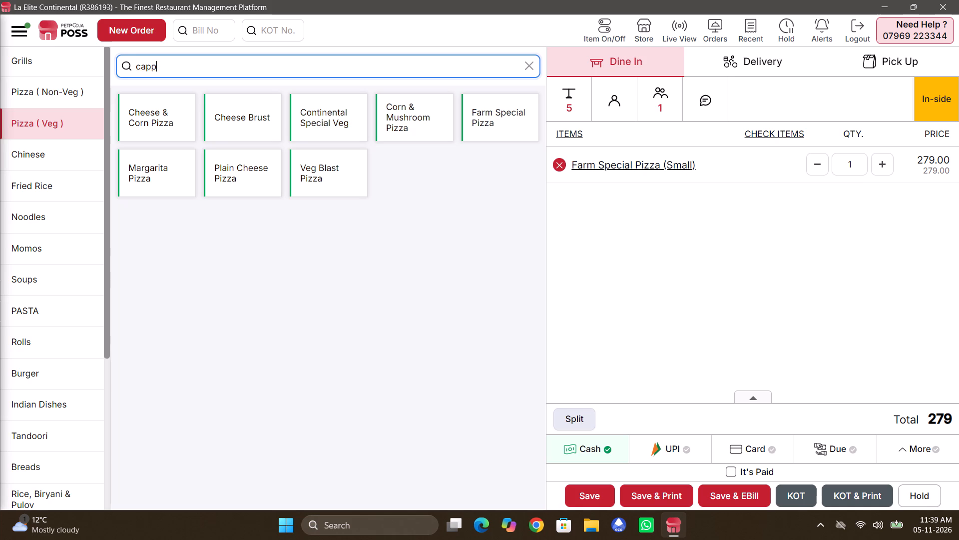
key("Return")
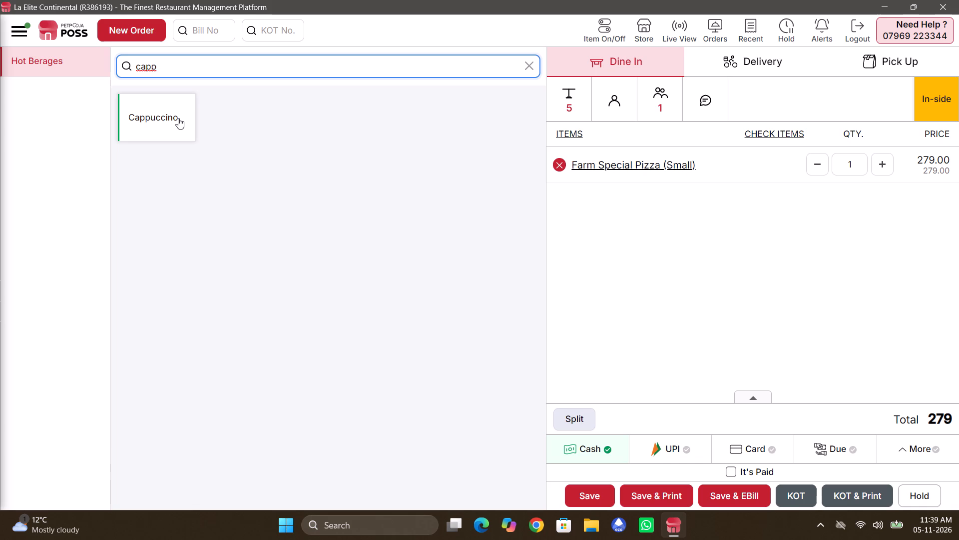
left_click(178, 118)
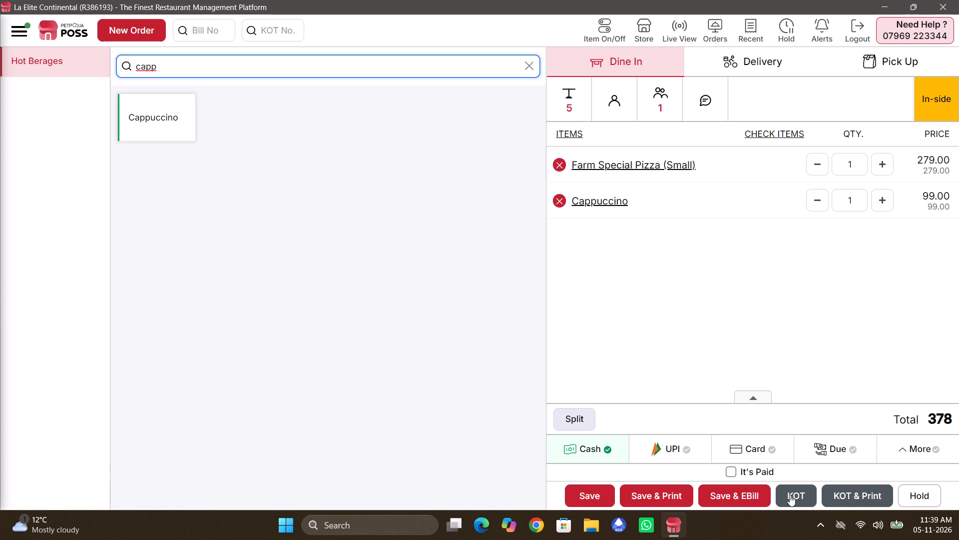
Send the table 5 order to the kitchen as a KOT and print it.
left_click(833, 490)
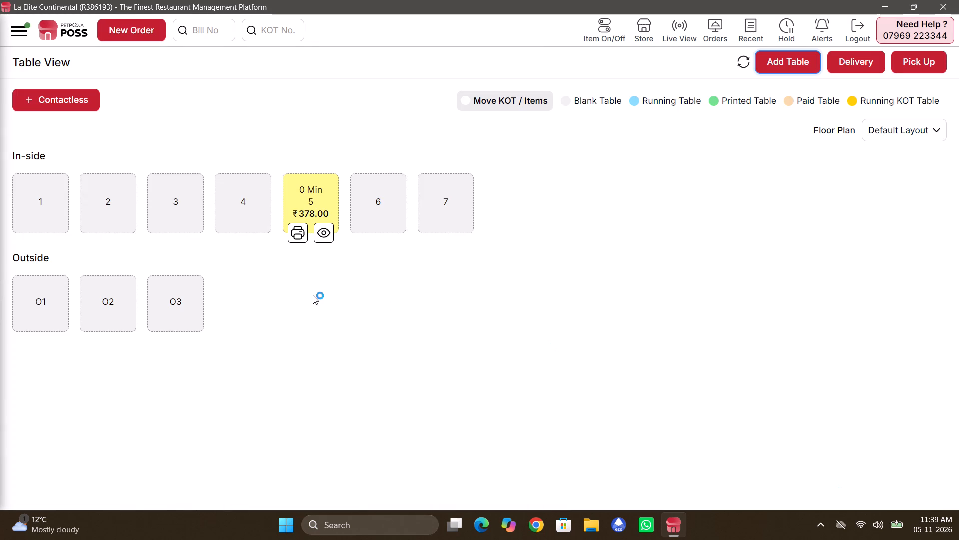
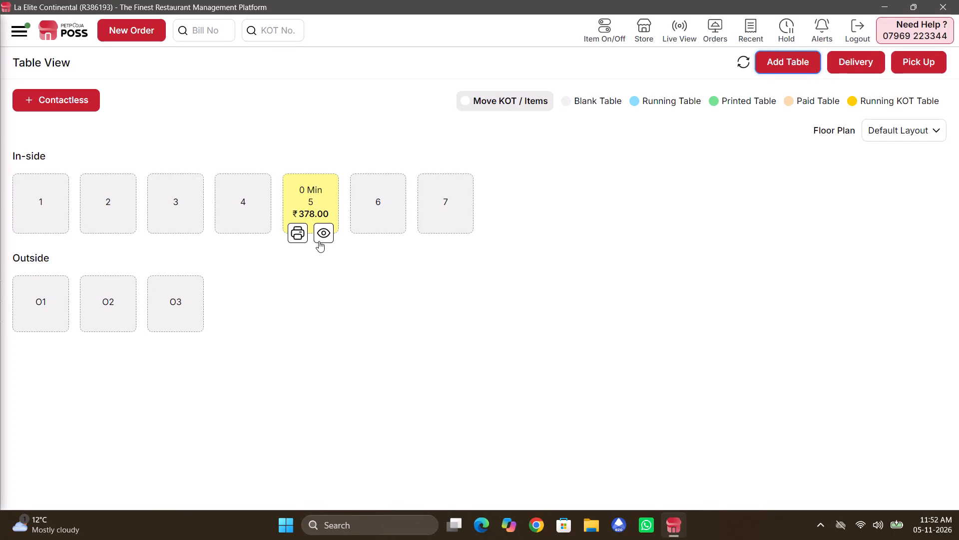
Review the running order of table 5 and return to the table view.
left_click(319, 241)
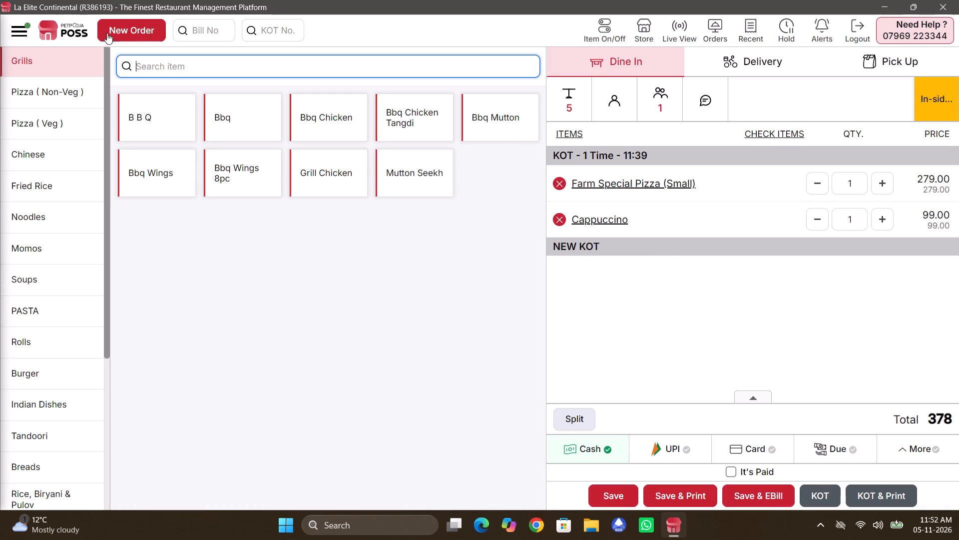
left_click(116, 36)
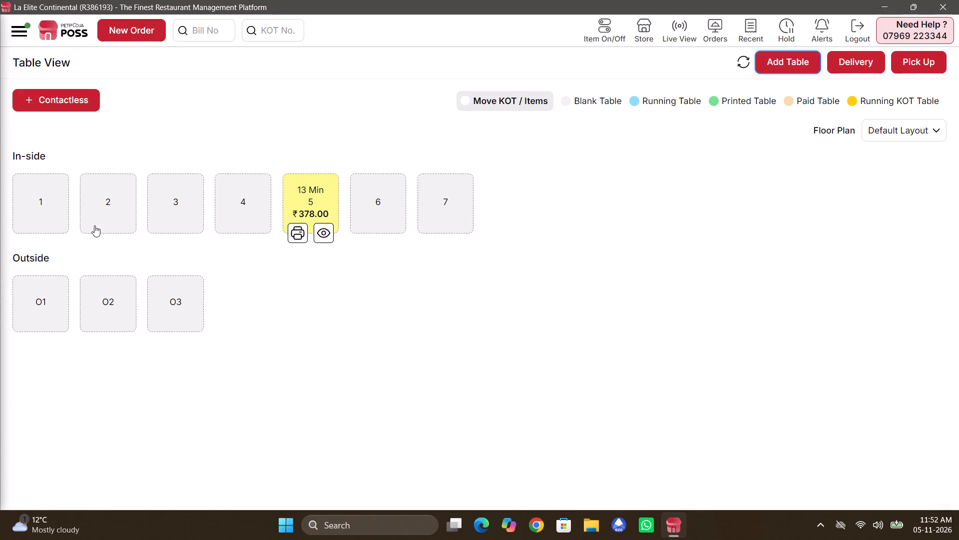
Start a dine-in order for outside table O1 and add three Biryani At 99 from the Rice, Biryani & Pulov category.
left_click(48, 329)
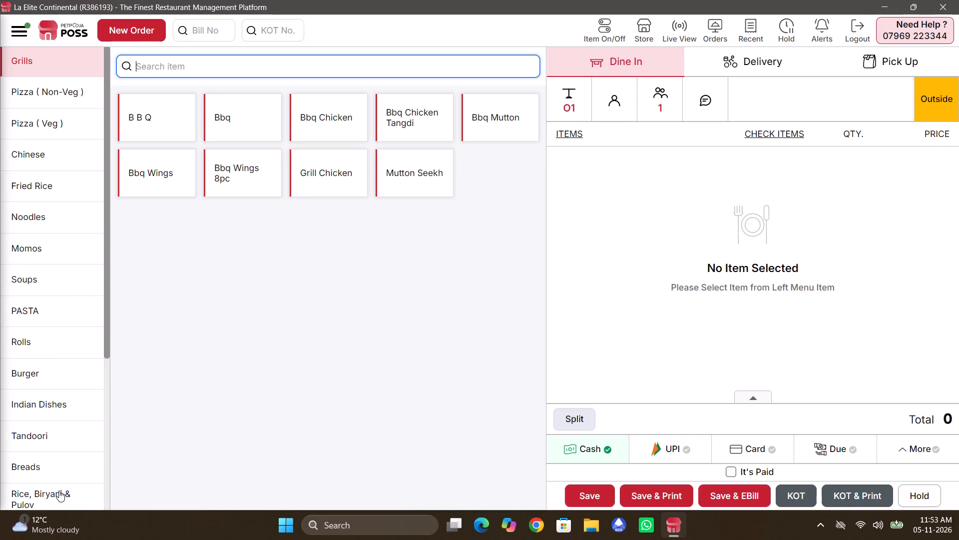
left_click(59, 491)
left_click(252, 105)
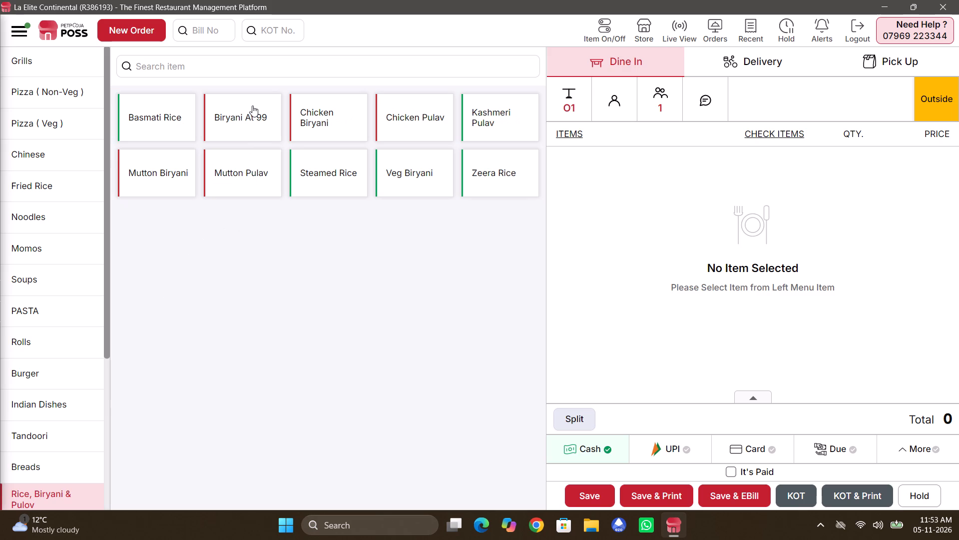
left_click(252, 105)
left_click(252, 105)
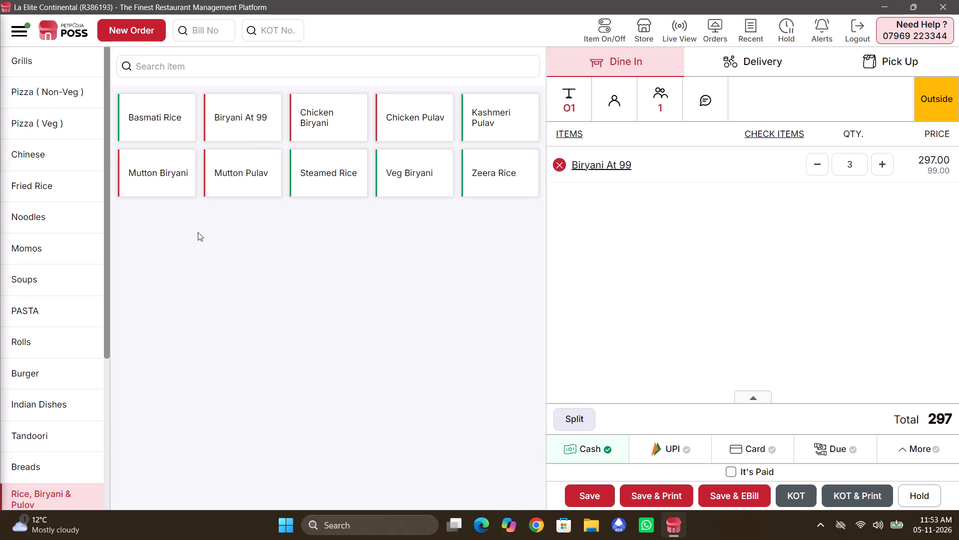
Search the menu for "65" and add one Chicken 65 to the table O1 order.
left_click(207, 65)
type("65")
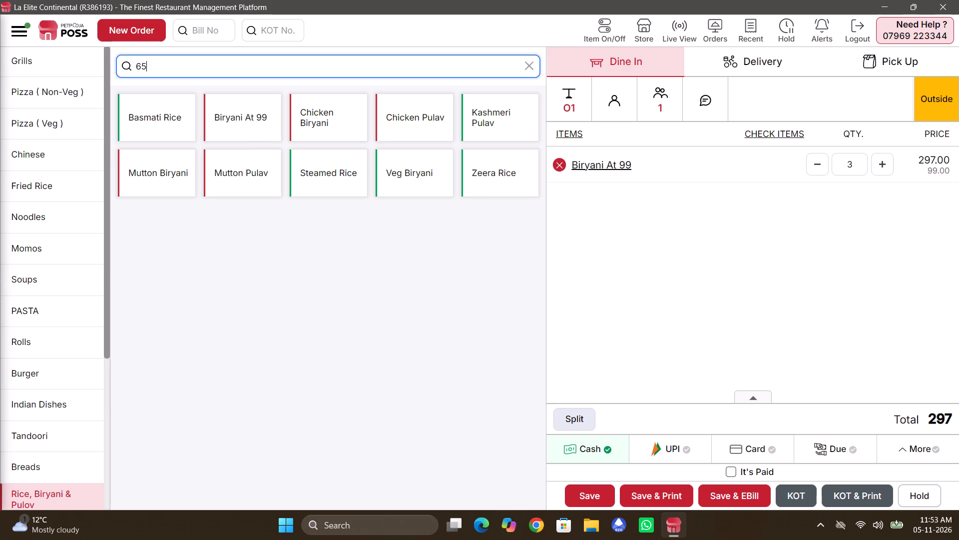
key("Return")
left_click(159, 111)
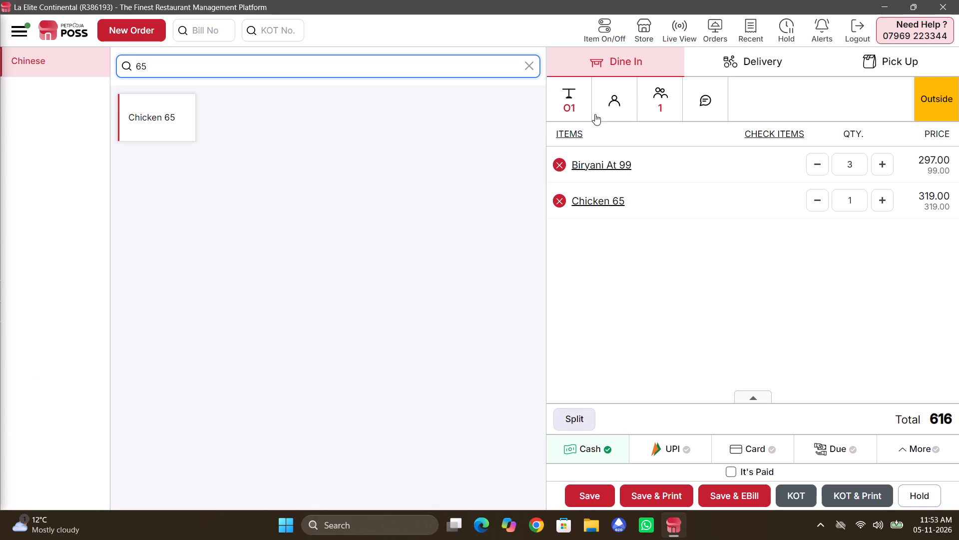
Look up "swi" by customer name and assign the saved customer swiggy La Elite to the table O1 order.
left_click(601, 97)
left_click(633, 171)
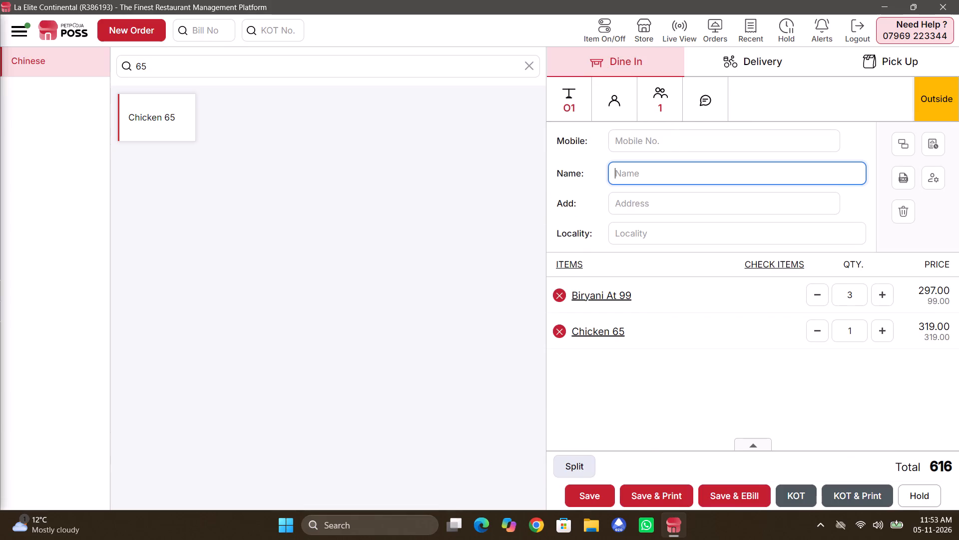
type("swi")
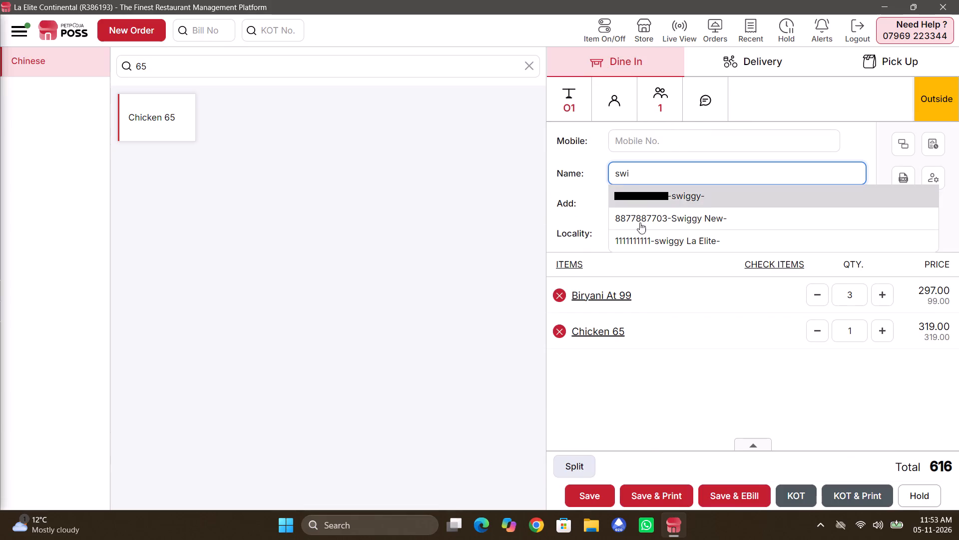
left_click(640, 233)
Send the table O1 order to the kitchen as a KOT and print it.
left_click(860, 498)
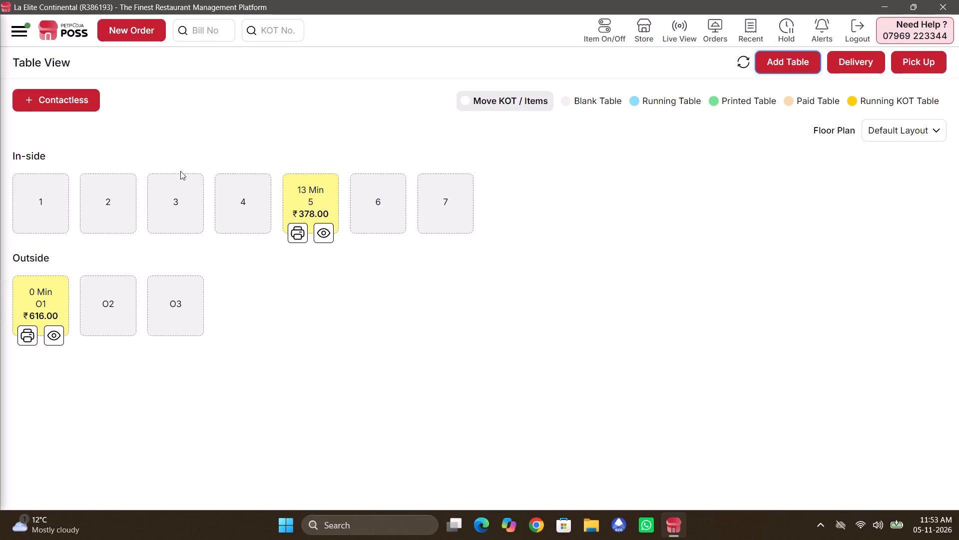
Review the order of table 5 again and return to the table view.
left_click(325, 234)
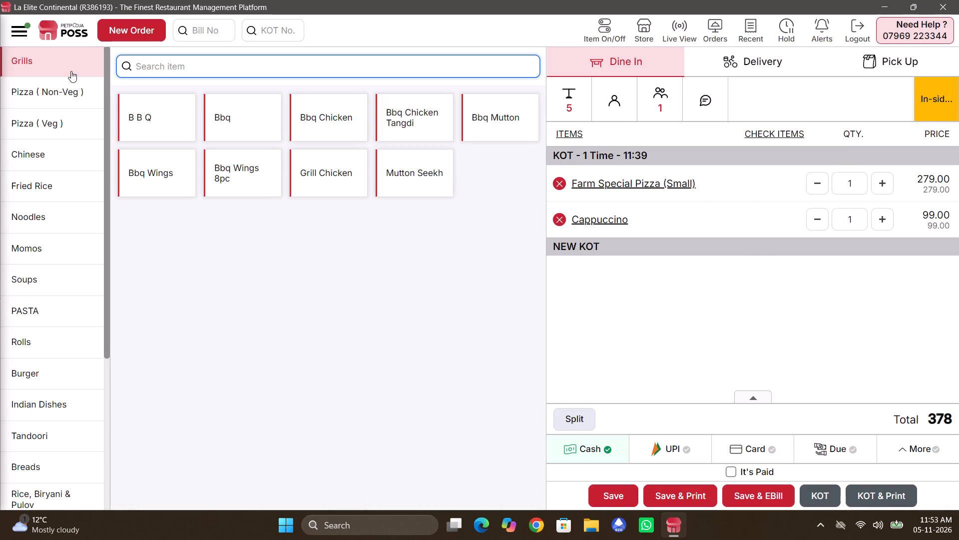
left_click(121, 26)
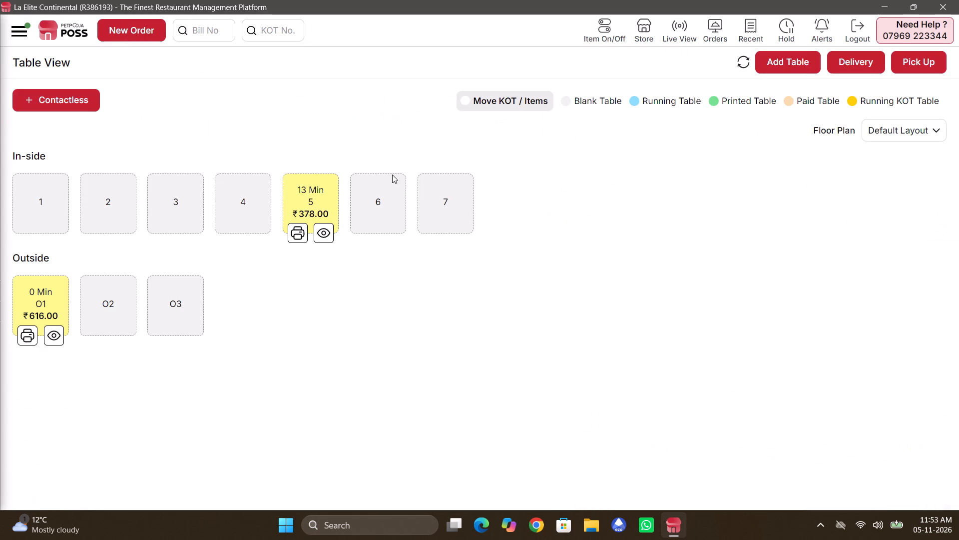
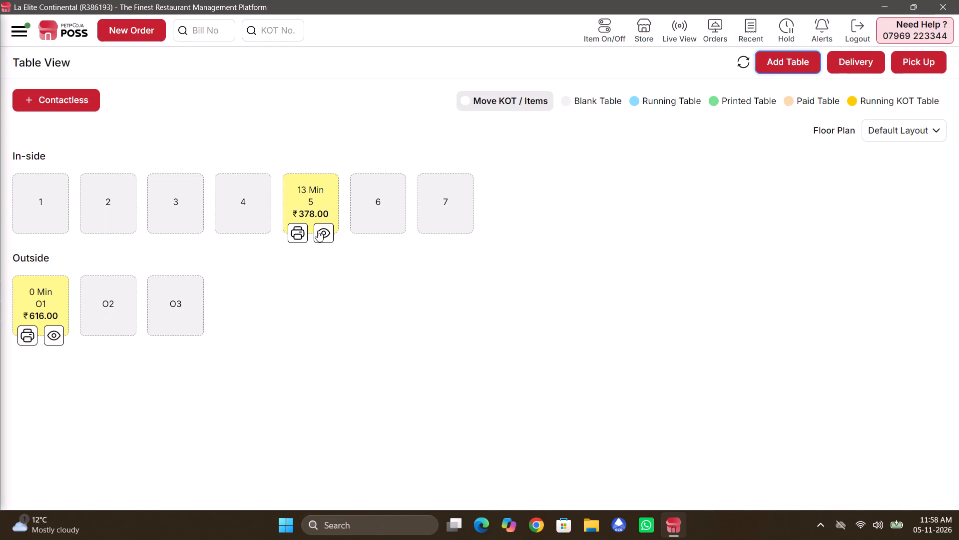
Open the running order of table 5 and set its container charge to 22.
left_click(318, 230)
left_click(760, 389)
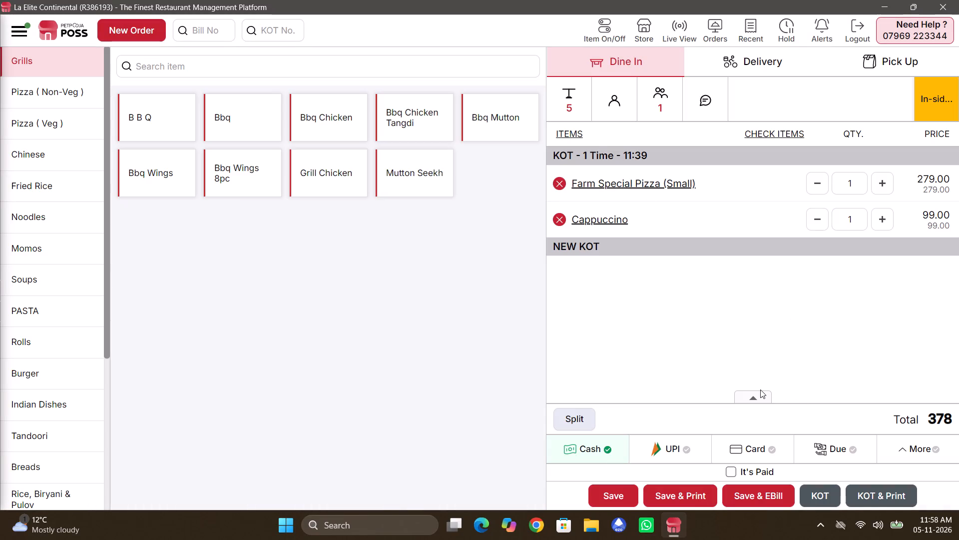
left_click(762, 393)
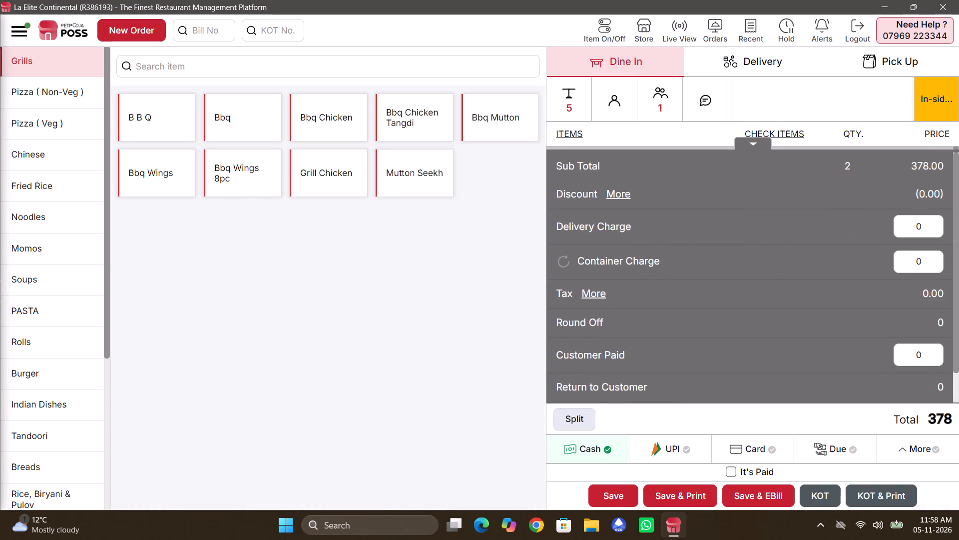
left_click(919, 265)
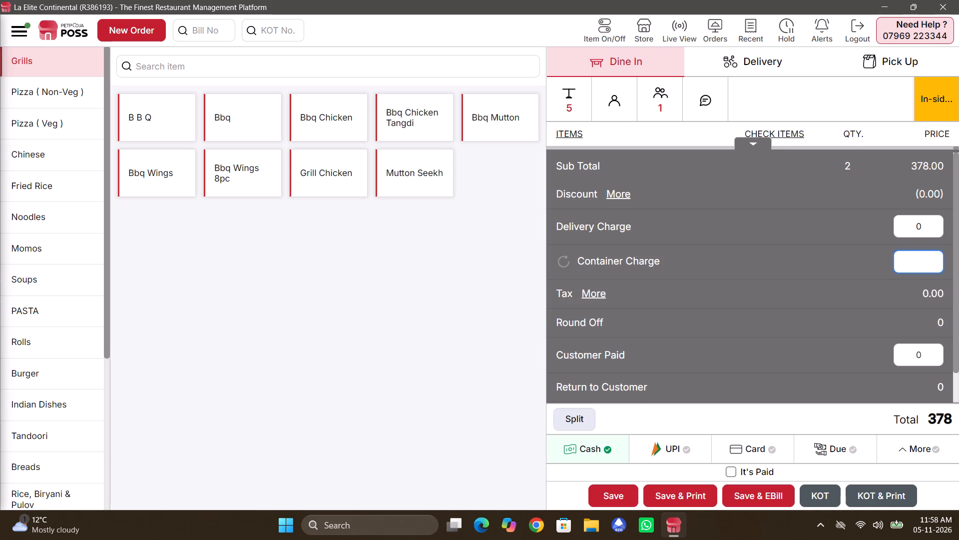
type("22")
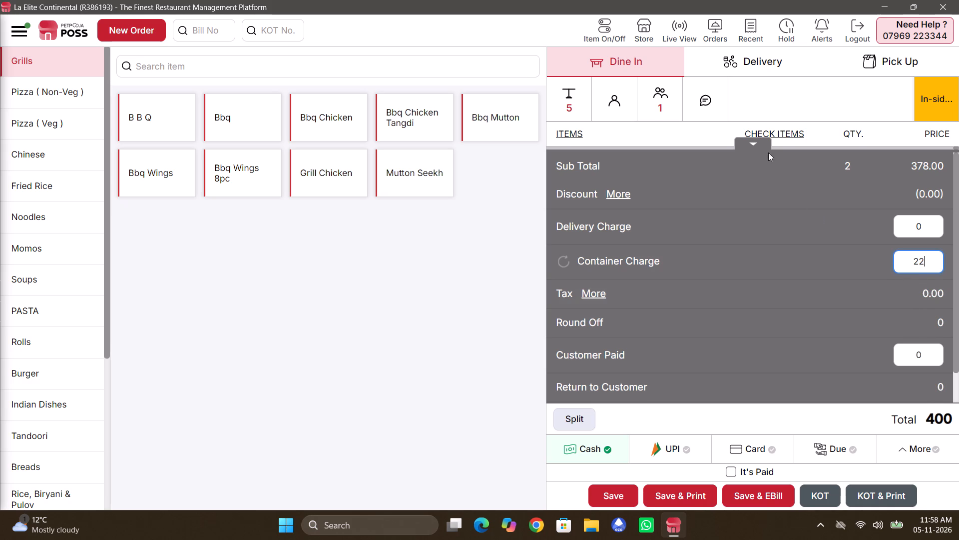
left_click(758, 145)
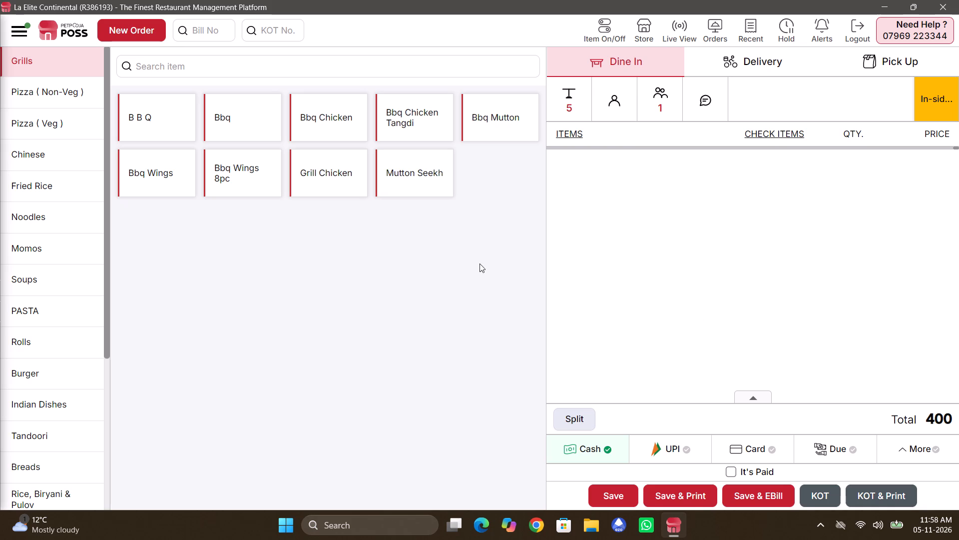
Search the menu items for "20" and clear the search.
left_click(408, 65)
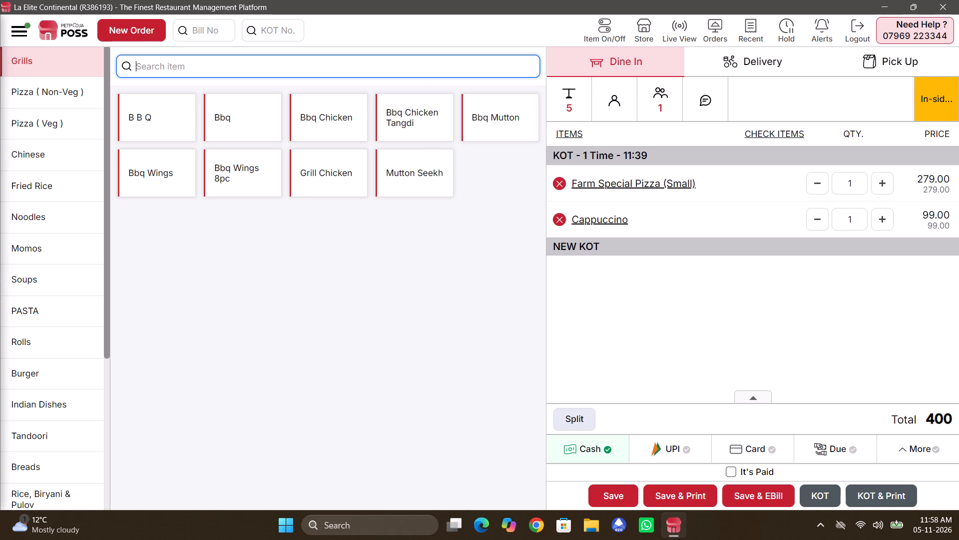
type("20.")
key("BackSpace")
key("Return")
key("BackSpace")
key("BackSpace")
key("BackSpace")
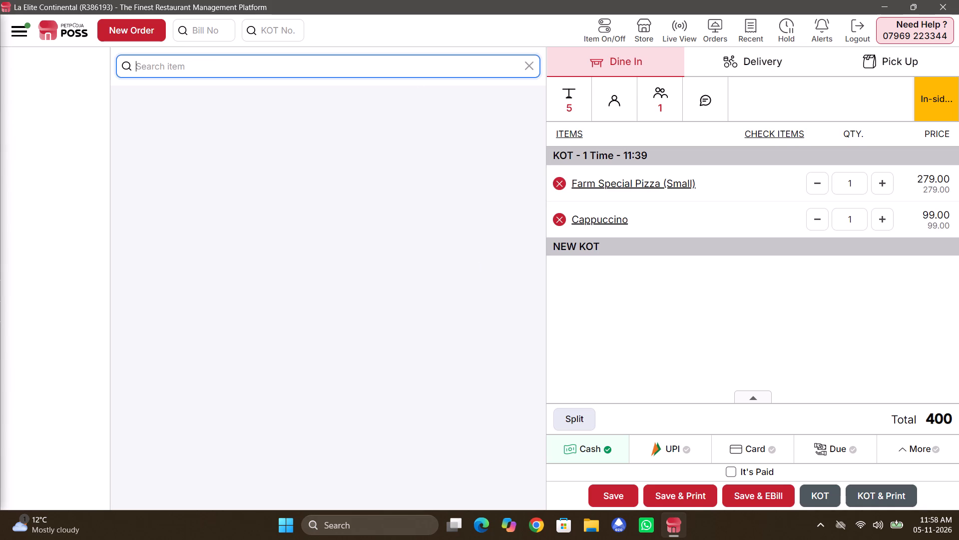
Search the menu items for "water" within the table 5 order.
left_click(476, 71)
type("watwr")
key("Return")
key("BackSpace")
key("BackSpace")
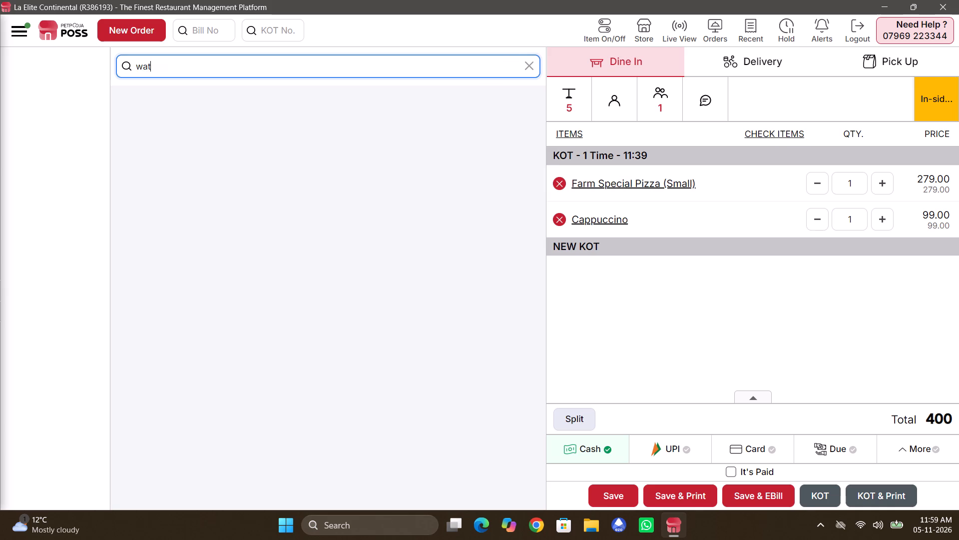
type("er")
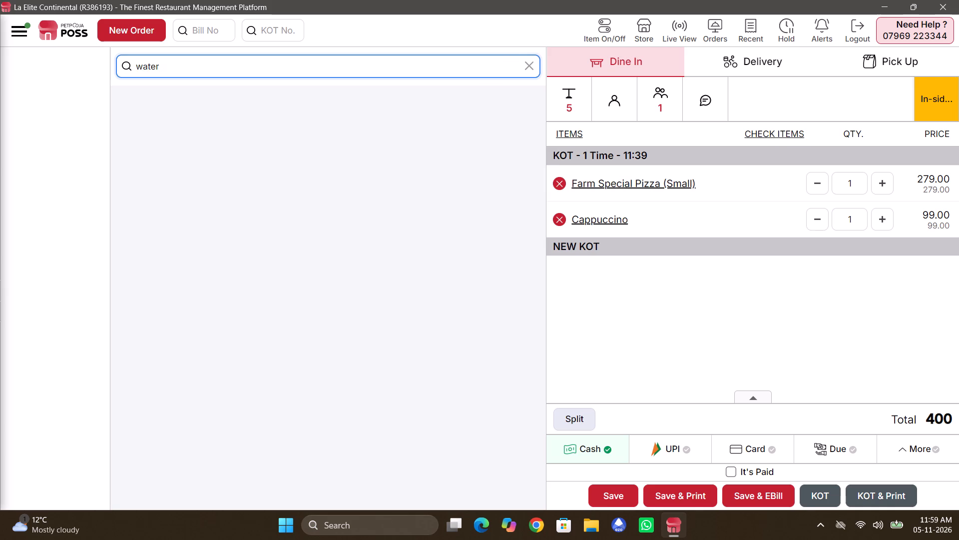
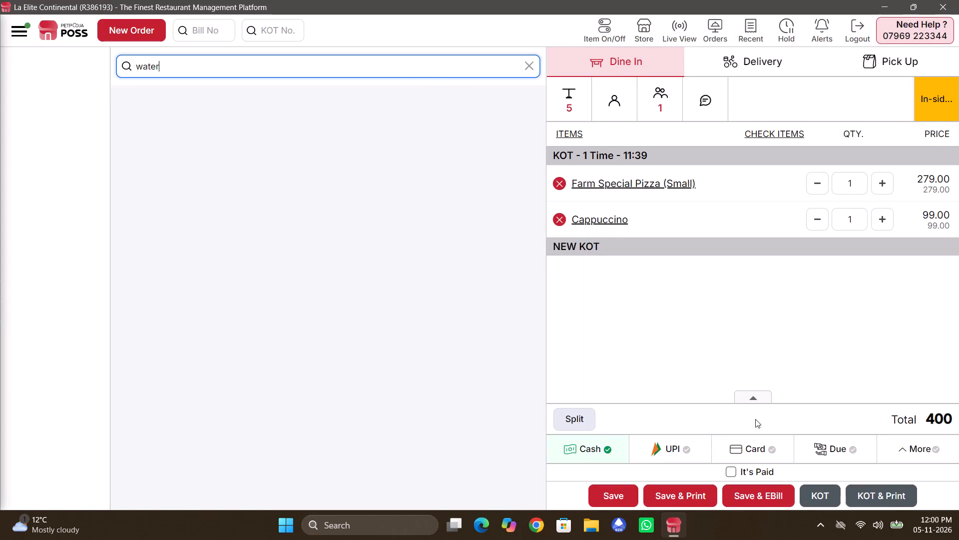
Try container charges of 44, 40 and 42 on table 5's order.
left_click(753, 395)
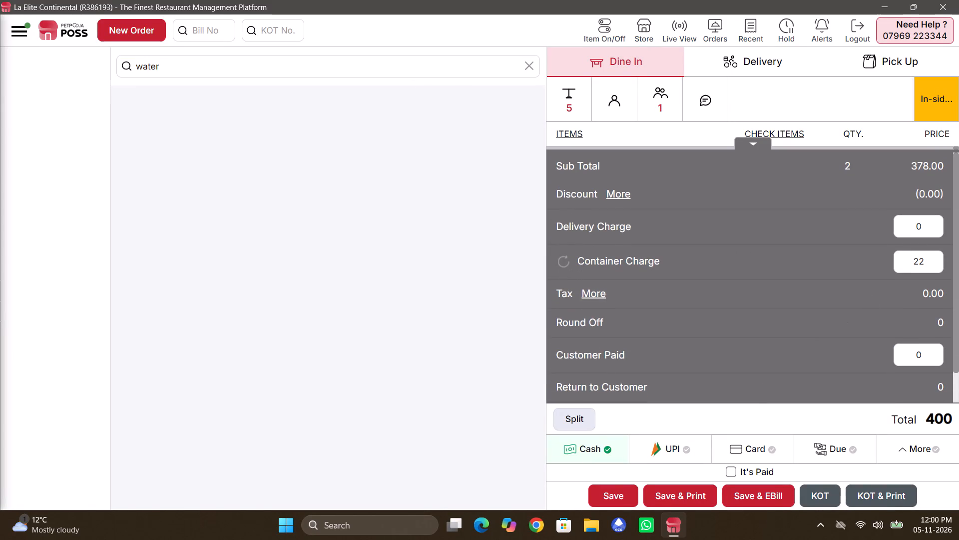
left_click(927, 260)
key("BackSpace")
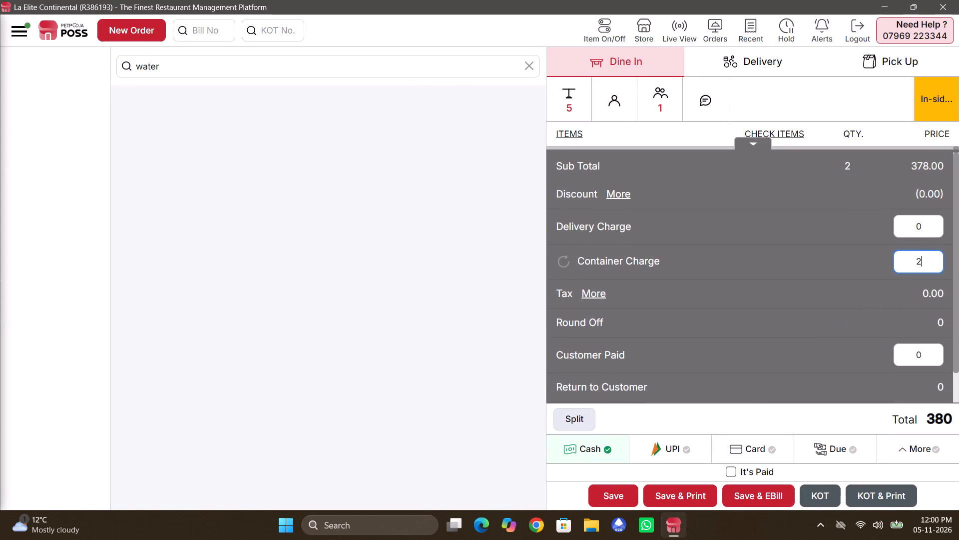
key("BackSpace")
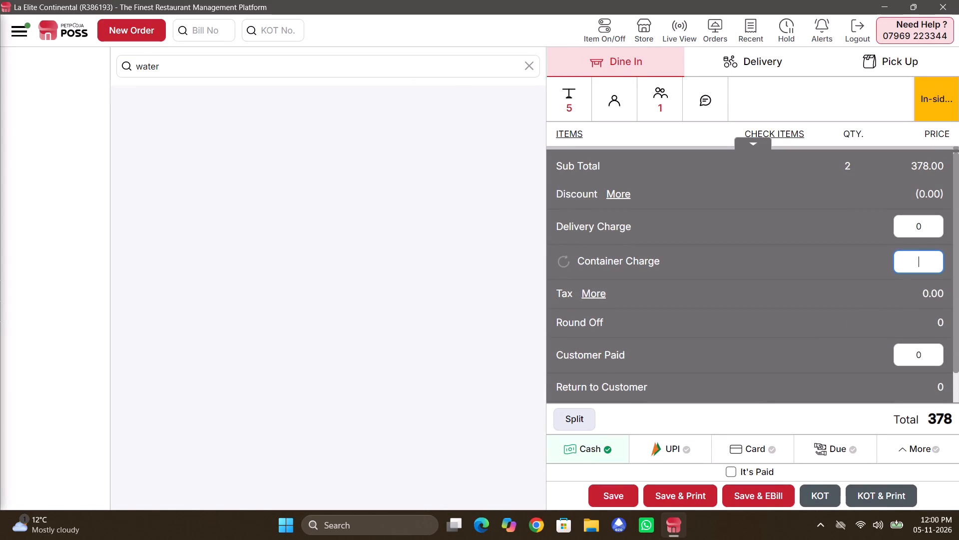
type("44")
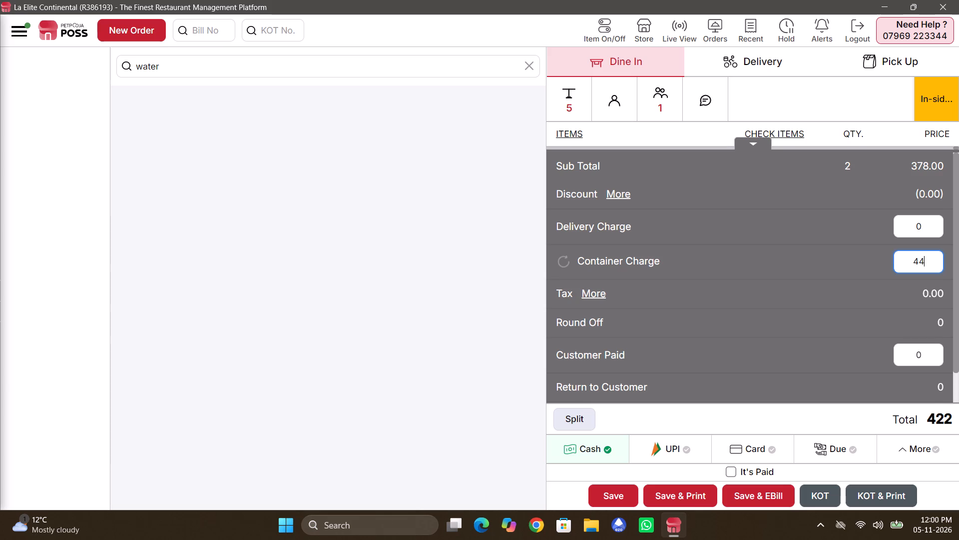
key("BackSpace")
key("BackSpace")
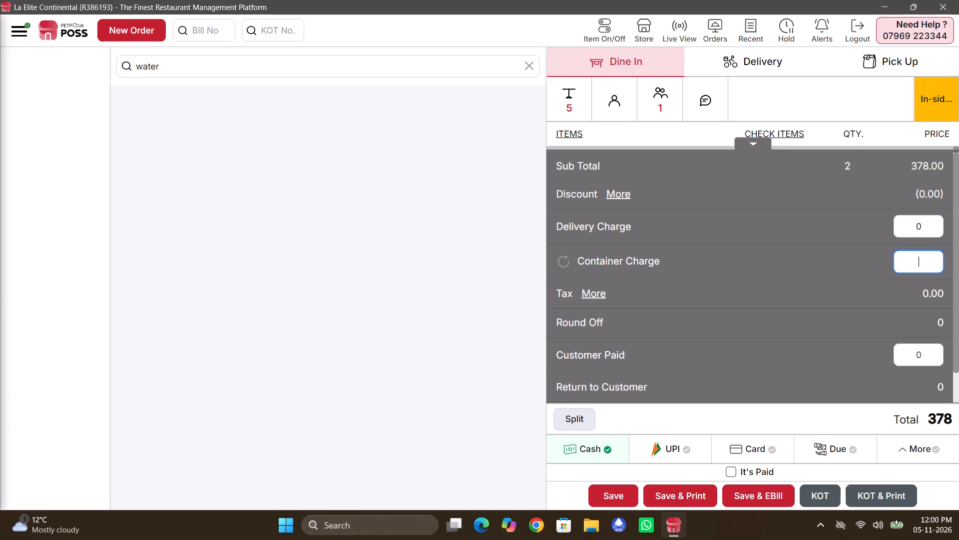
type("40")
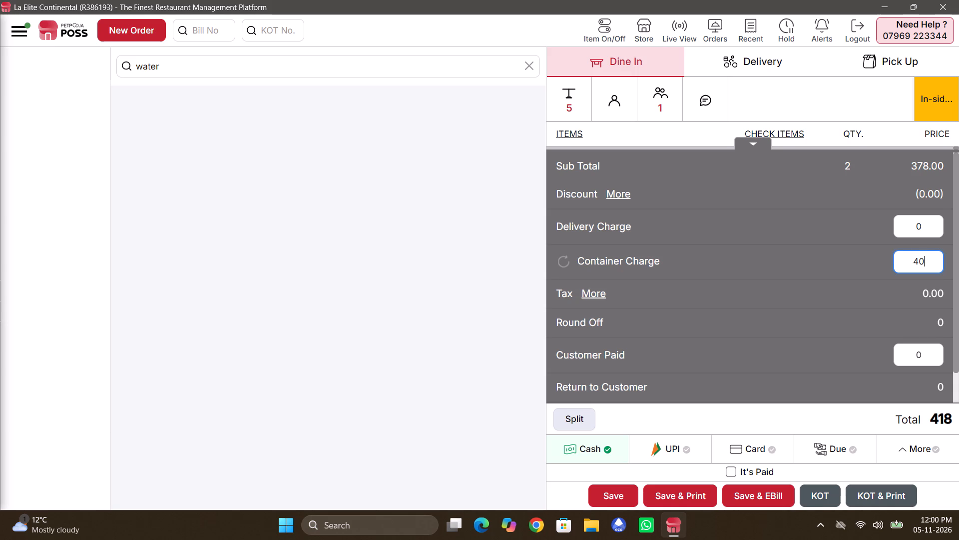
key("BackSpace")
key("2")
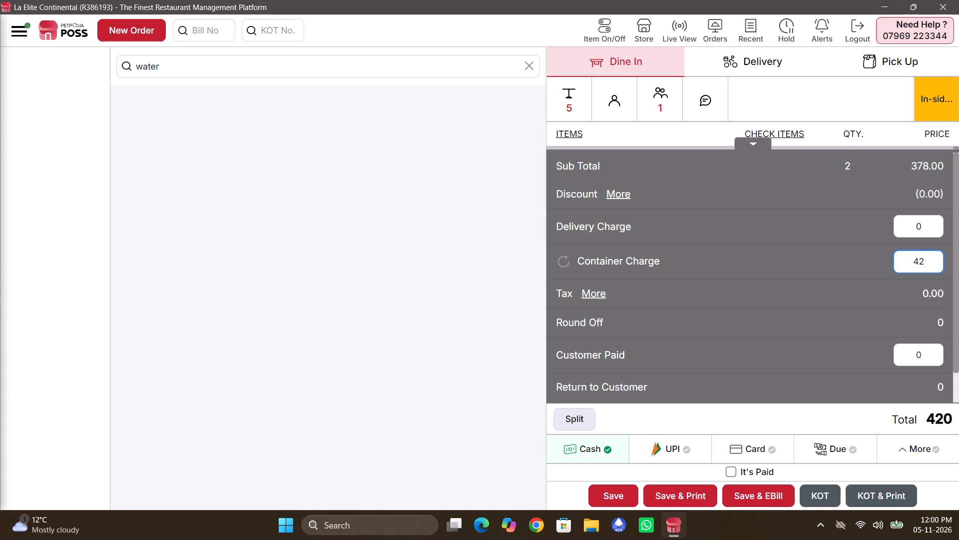
Clear the container charge on table 5's order and save the order with an e-bill.
left_click(930, 265)
key("BackSpace")
key("BackSpace")
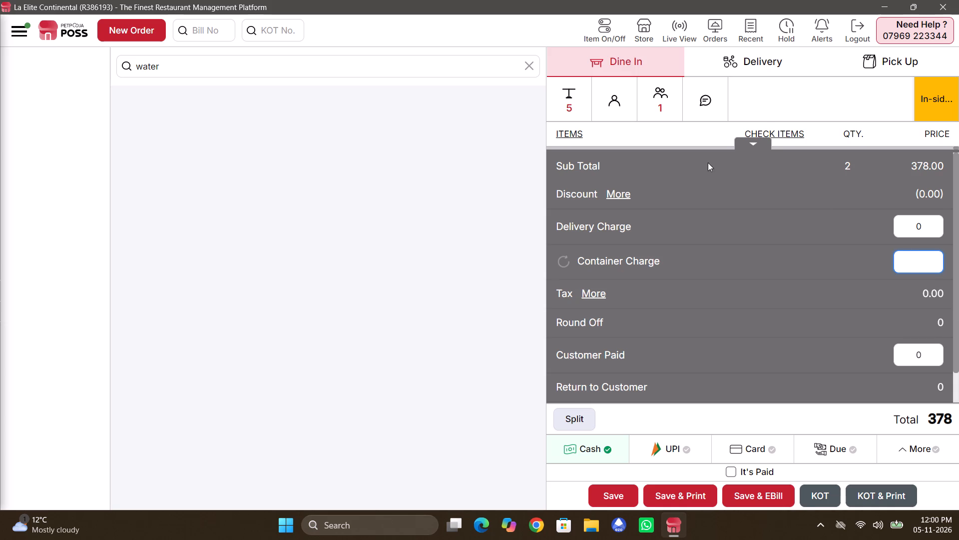
left_click(761, 138)
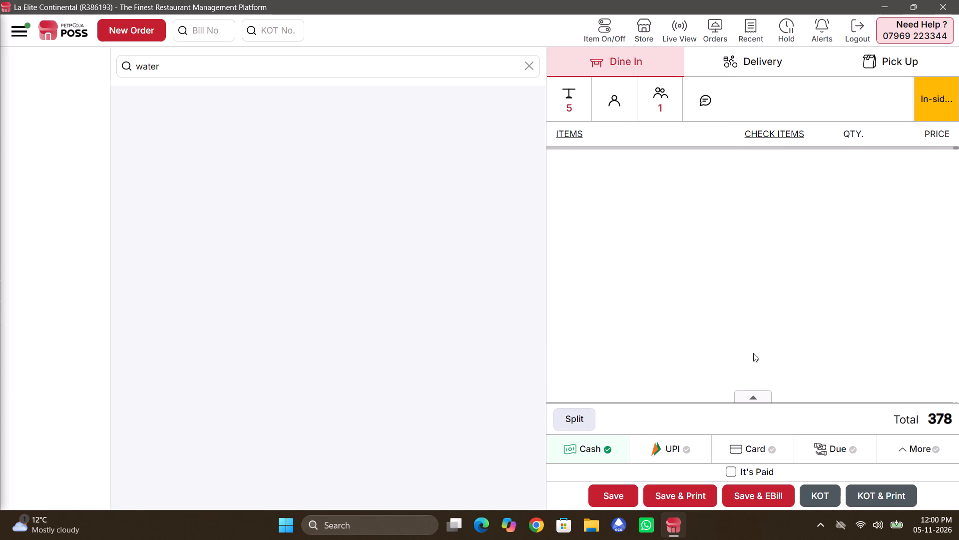
left_click(774, 498)
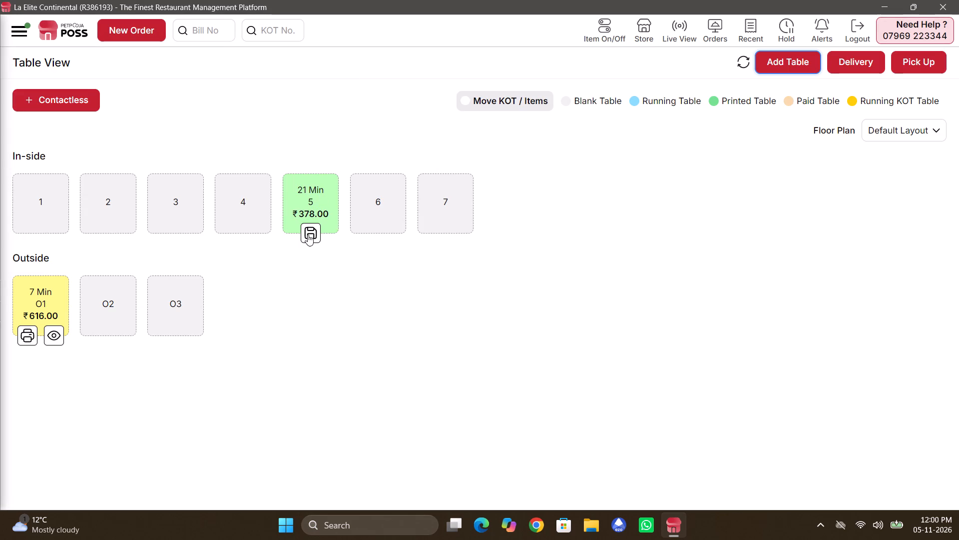
Settle table 5's bill by UPI with a tip of 42 and a settlement amount of 420.
left_click(308, 234)
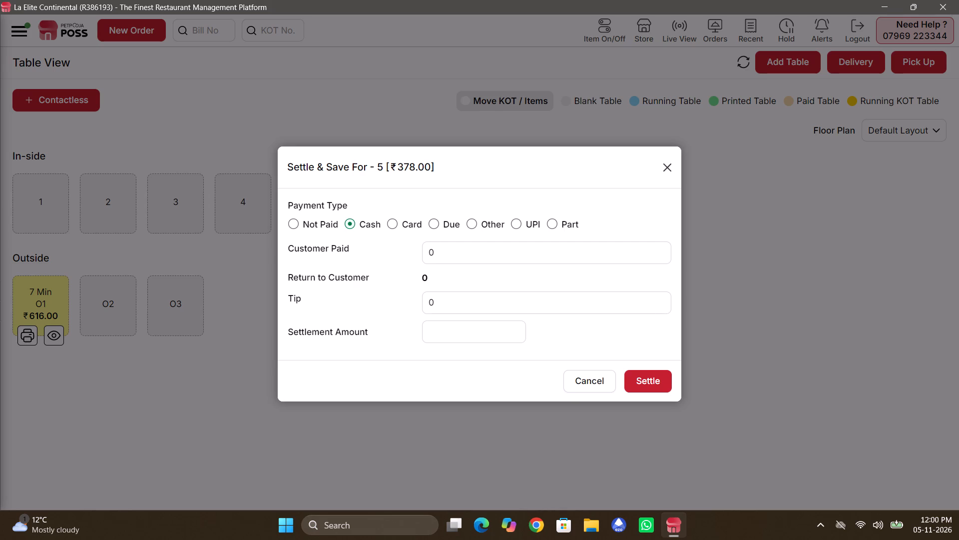
left_click(447, 291)
type("42")
left_click(441, 320)
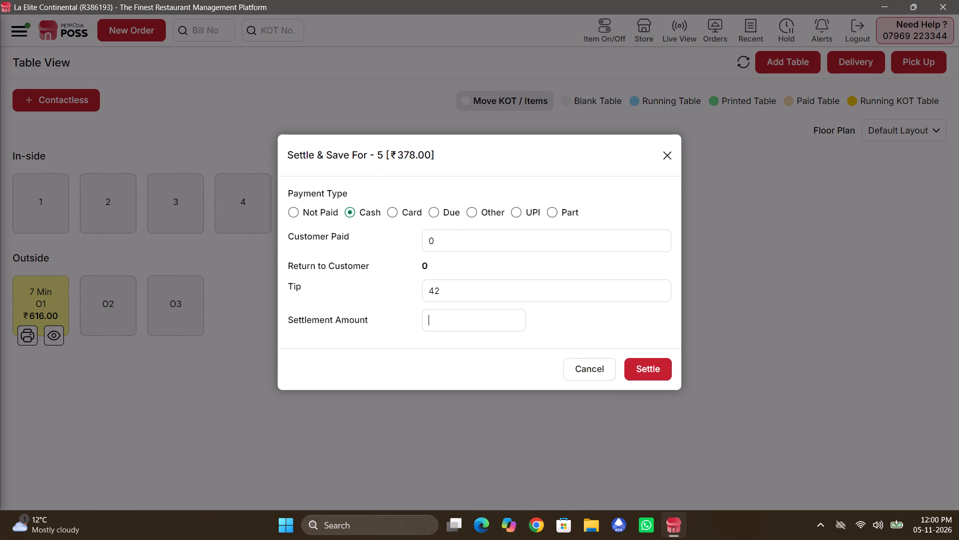
type("420")
left_click(519, 210)
left_click(649, 320)
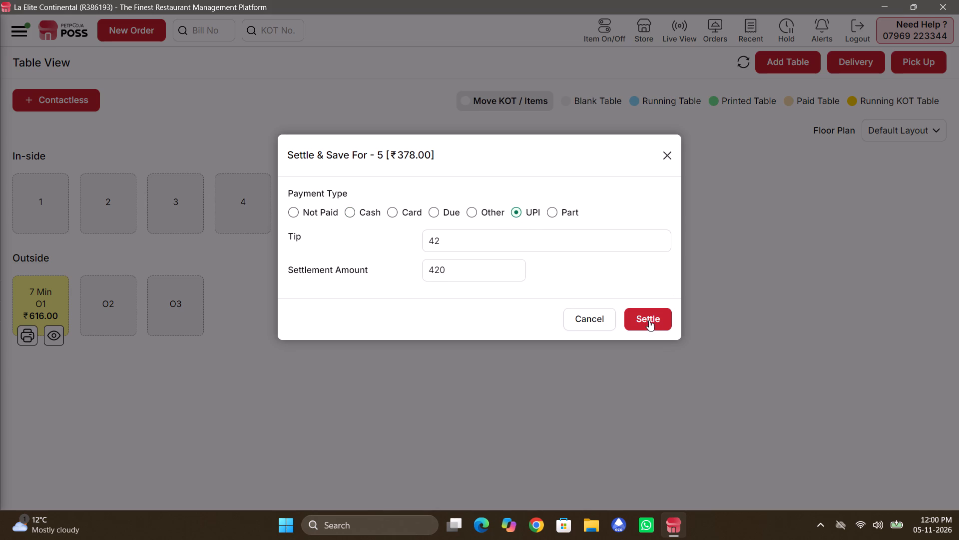
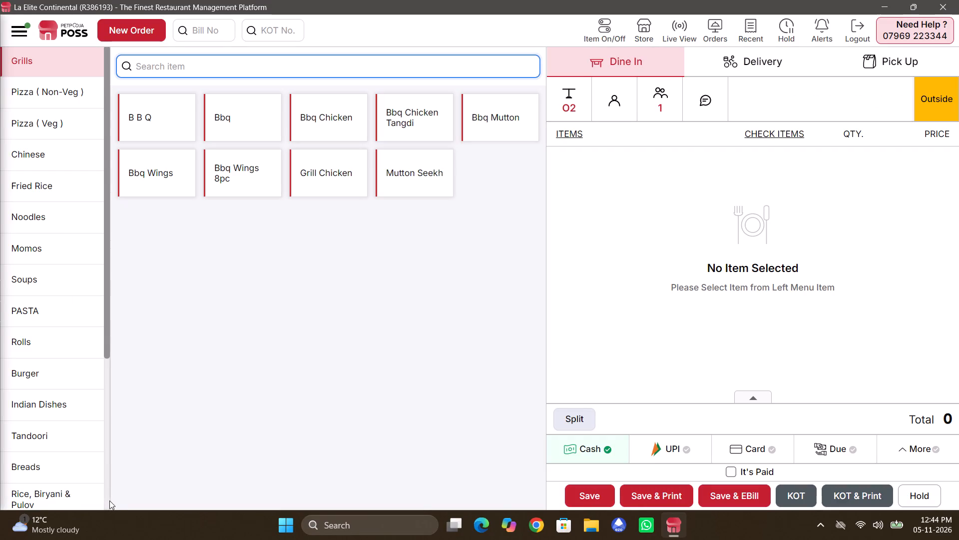
Add two Mirchi Korma (1pc) from Kashmiri Wazwaan to table O2's dine-in order and print its kitchen ticket.
left_click(109, 500)
left_click(71, 487)
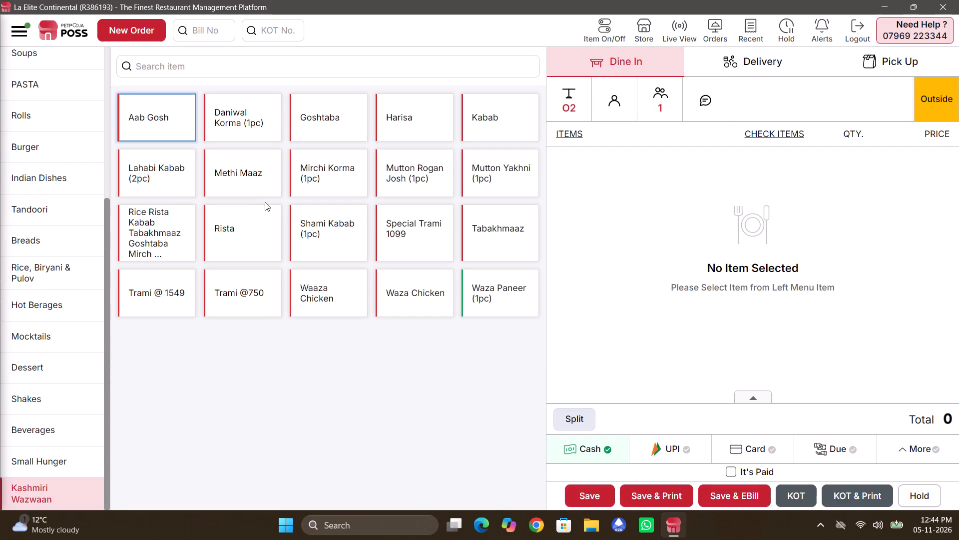
double_click(310, 171)
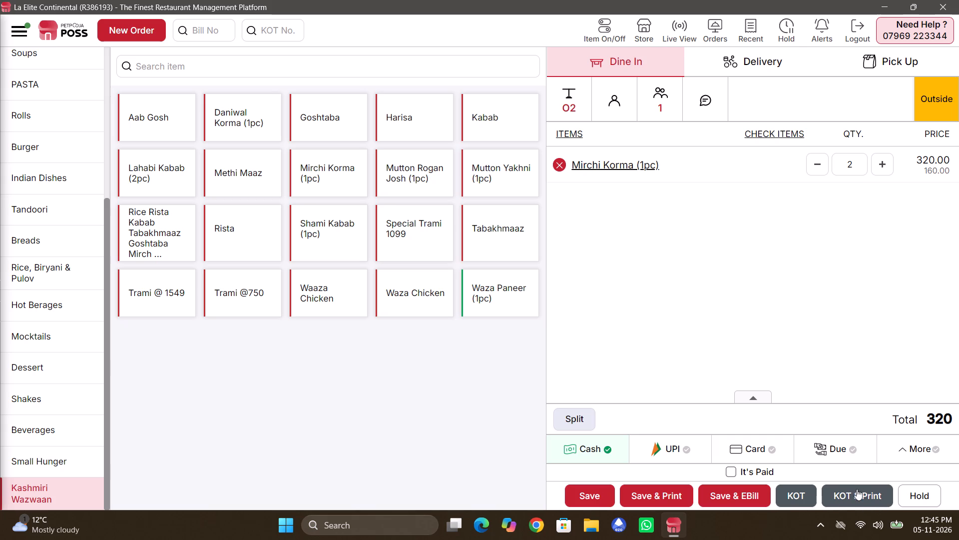
left_click(841, 492)
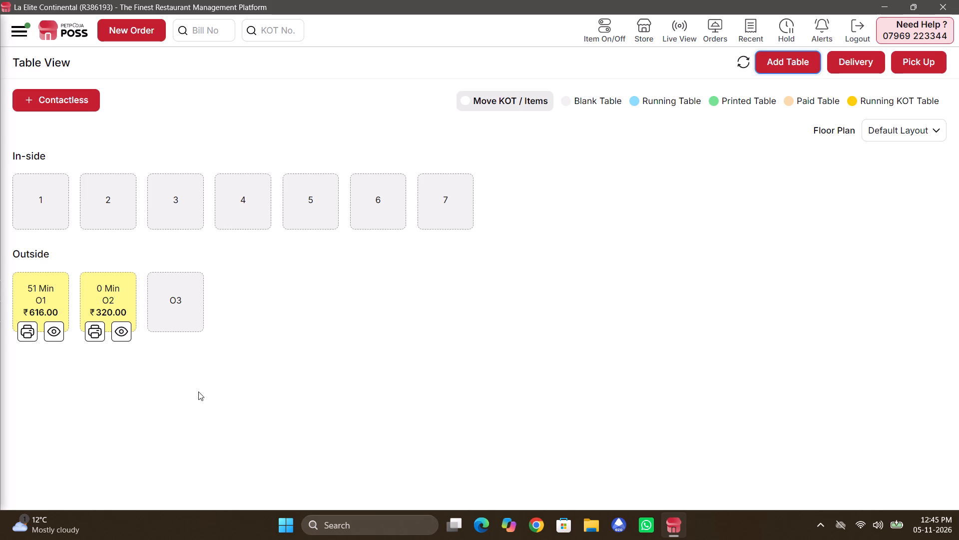
Open table O1's running order, set its payment type to Due and save it with an e-bill.
scroll(149, 381, "left", 1)
scroll(95, 398, "down", 1)
left_click(53, 339)
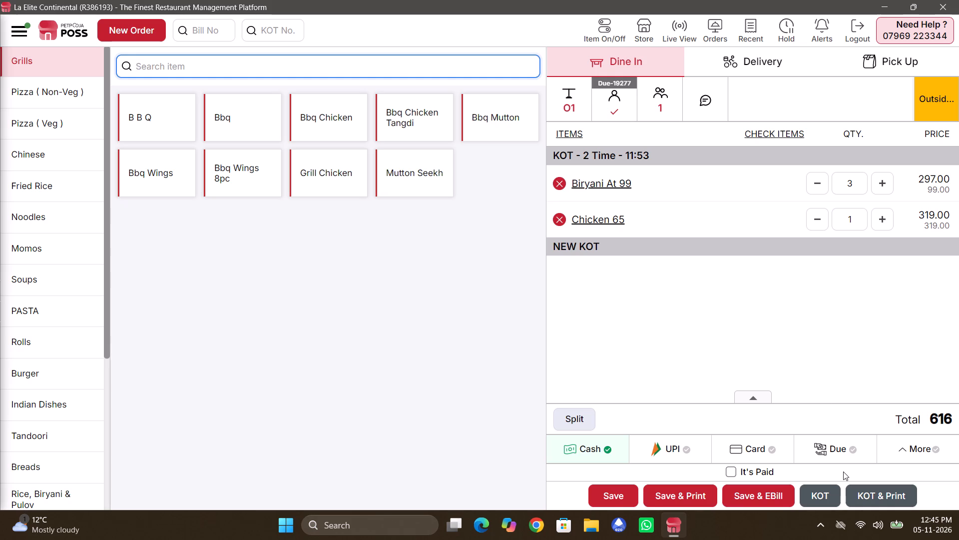
left_click(838, 445)
left_click(759, 487)
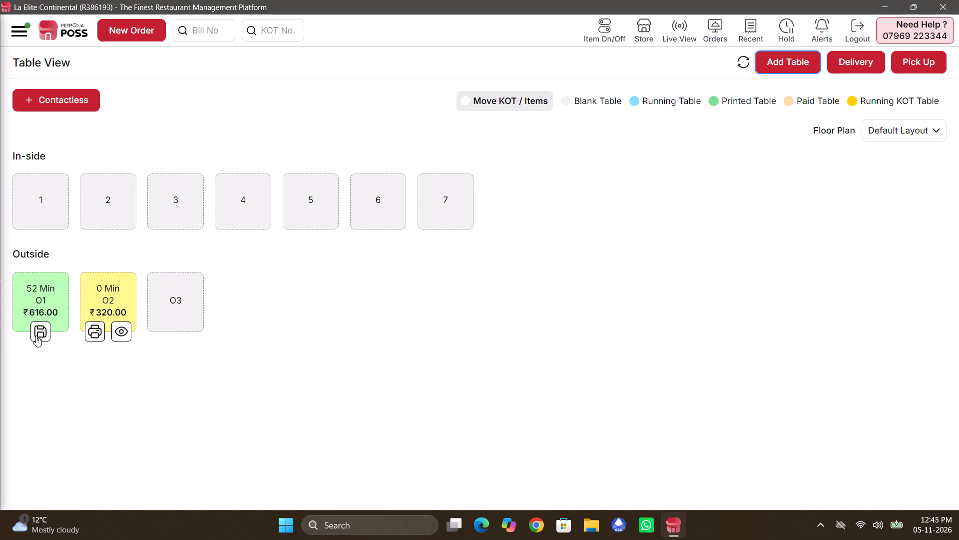
Settle table O1's bill with the Due payment type.
left_click(36, 335)
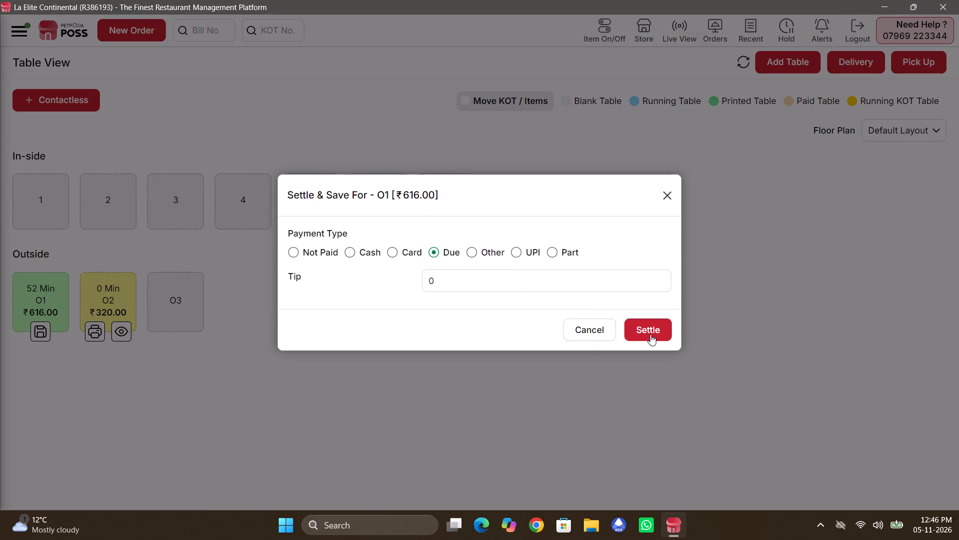
left_click(650, 334)
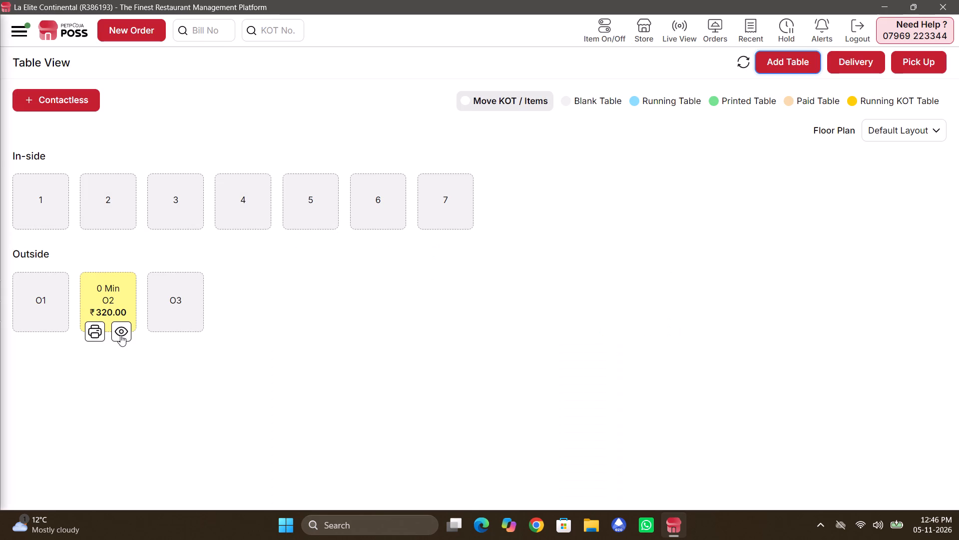
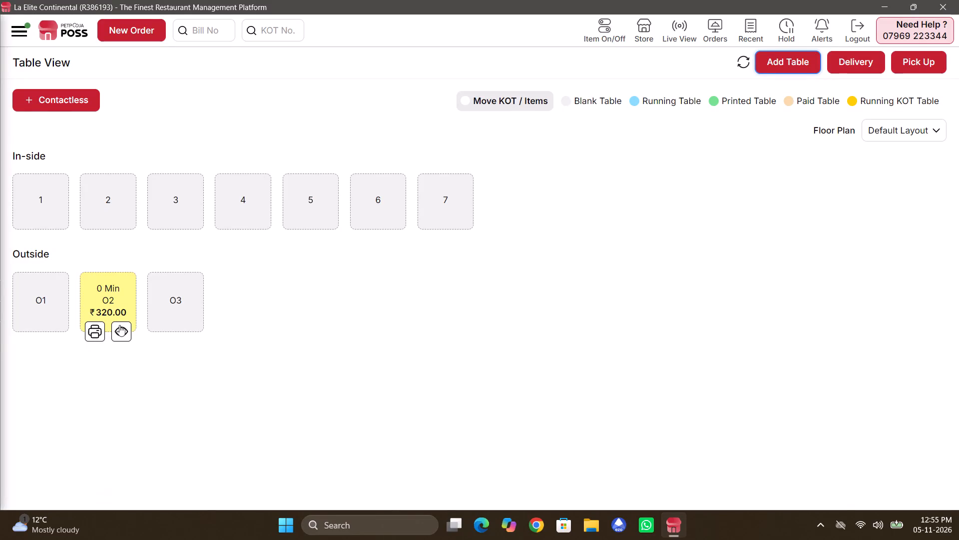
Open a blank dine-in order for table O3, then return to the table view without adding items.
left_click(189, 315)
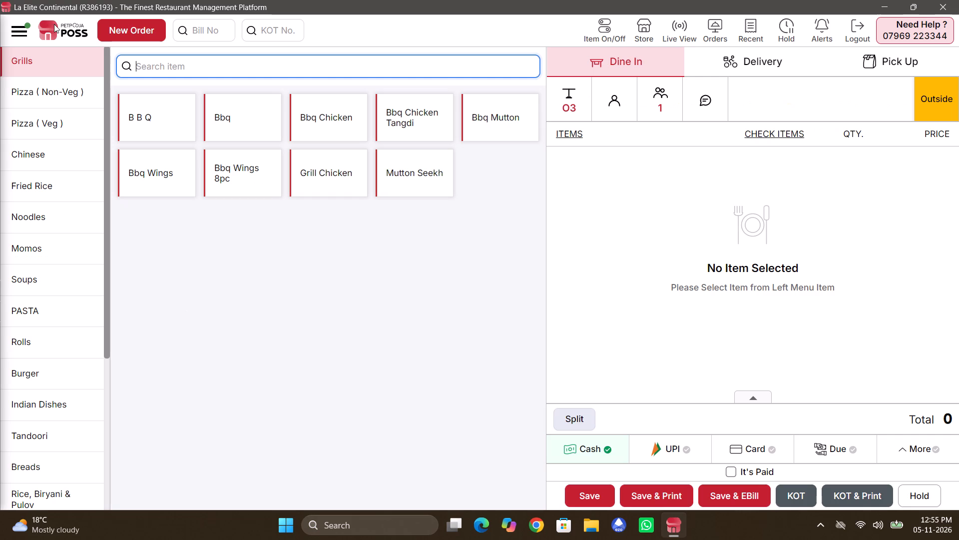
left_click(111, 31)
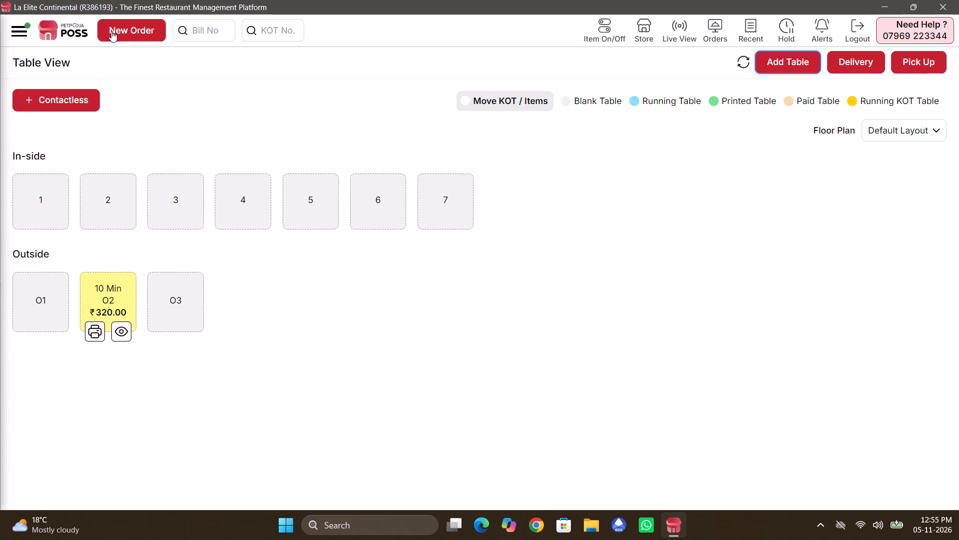
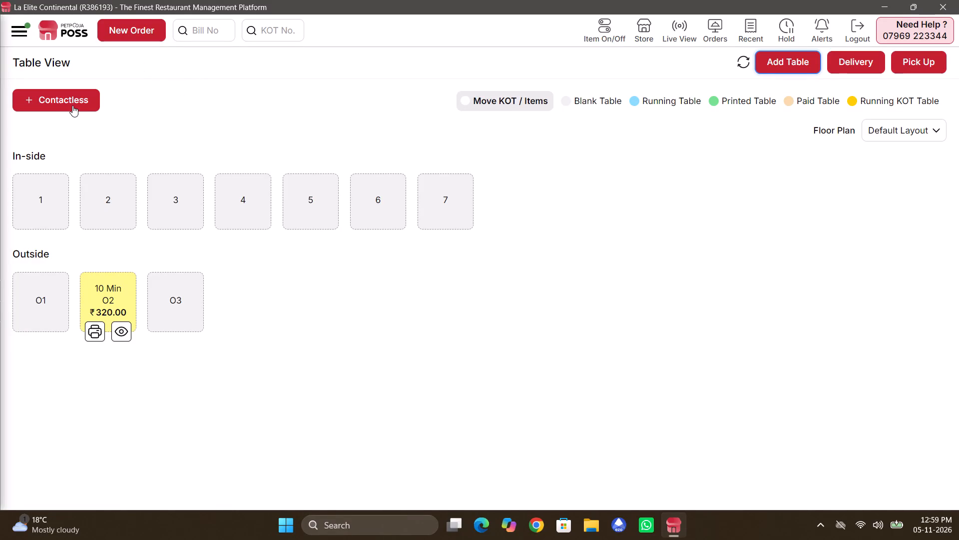
Start a dine-in order for table 2 and add one Harisa in the 250GM variation.
left_click(121, 207)
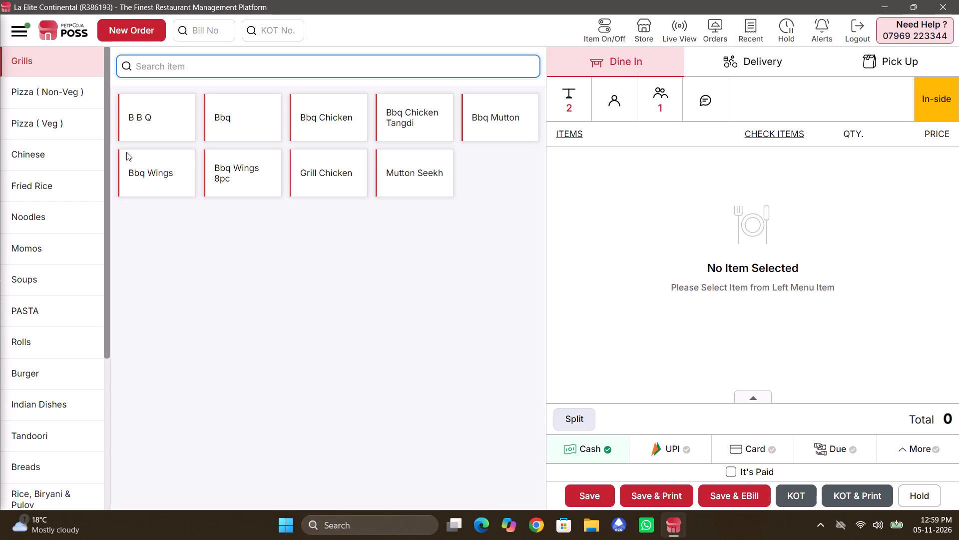
left_click(171, 67)
type("harisa")
key("Return")
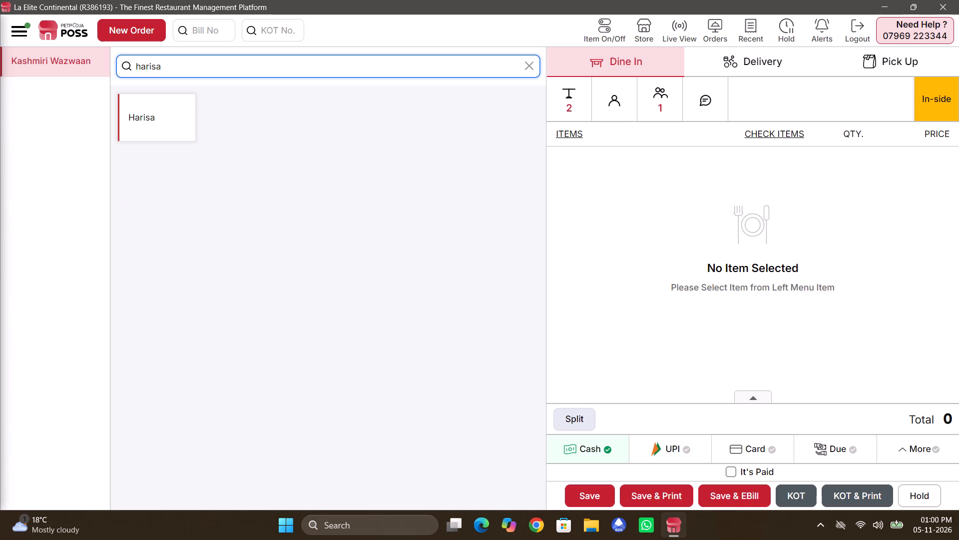
left_click(150, 113)
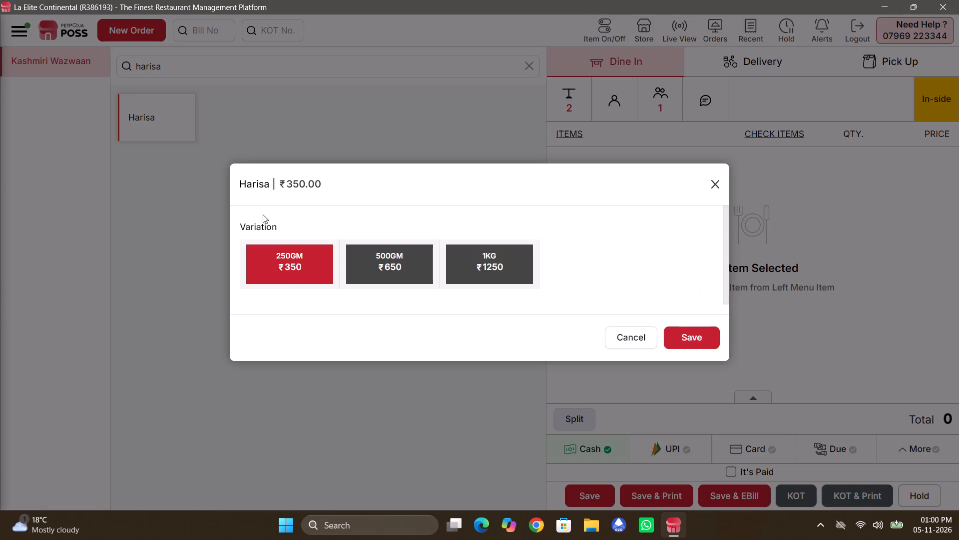
left_click(696, 344)
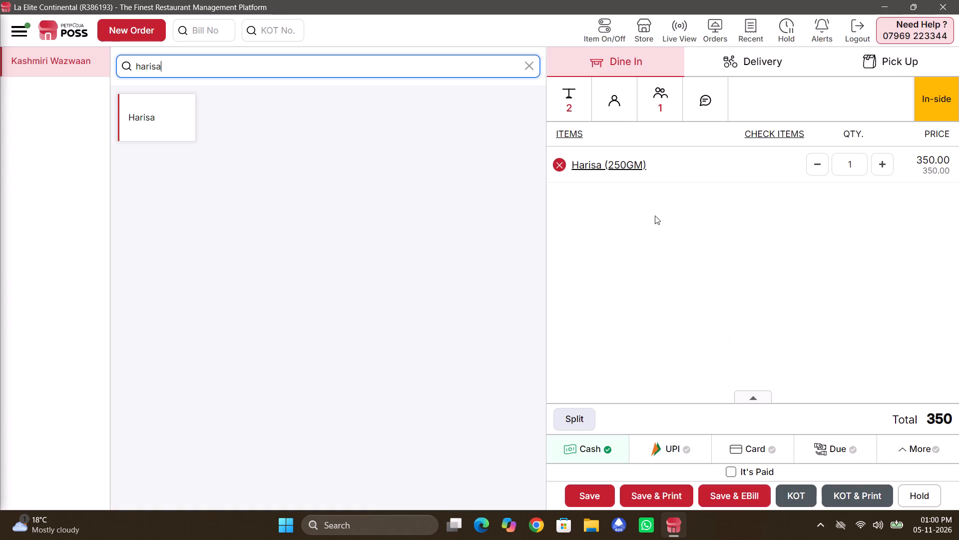
left_click(530, 62)
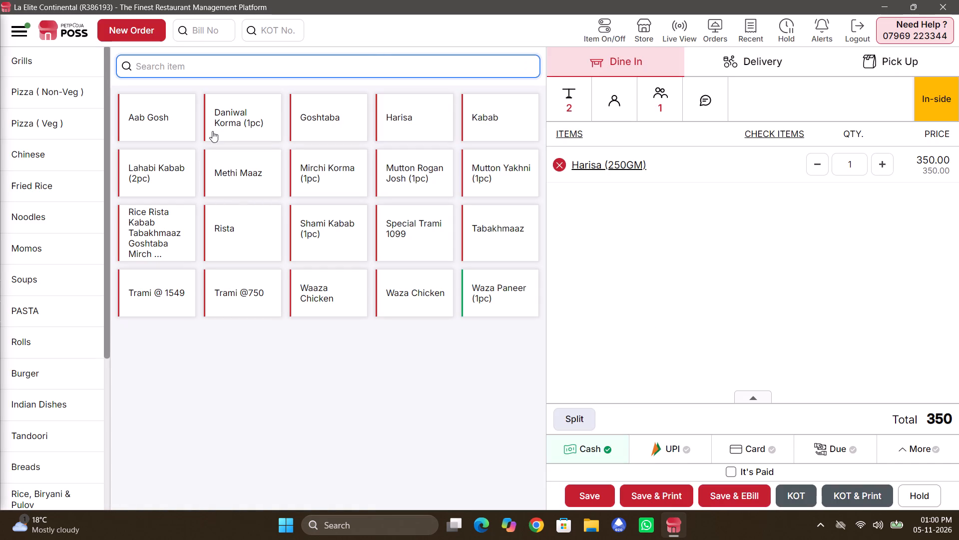
Add one half Tandoori Chicken from the Tandoori category to table 2's order and print its KOT.
left_click(44, 429)
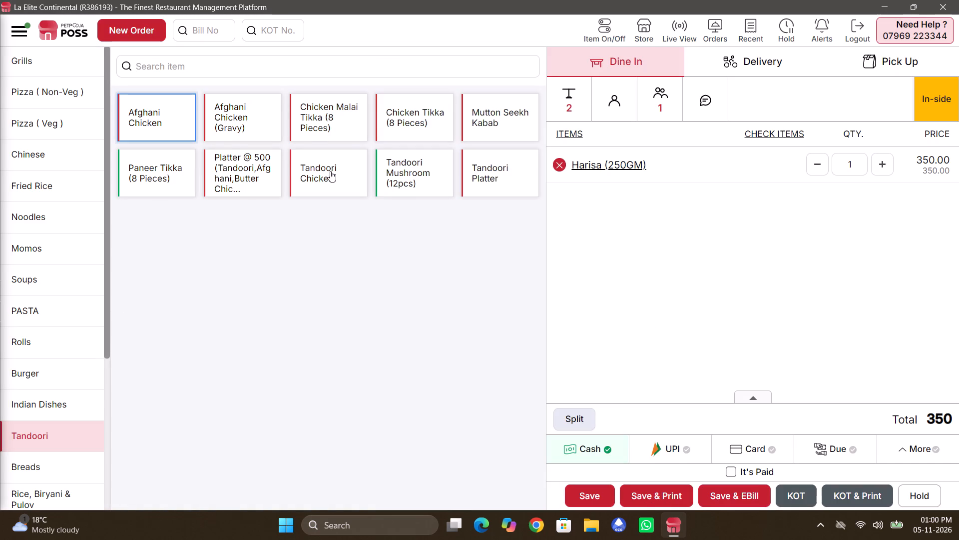
left_click(330, 171)
left_click(695, 334)
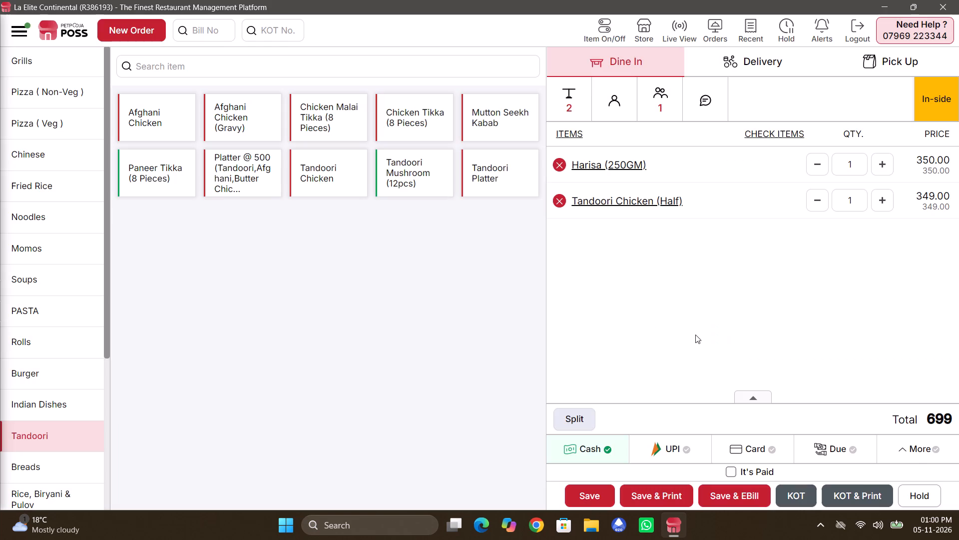
left_click(857, 492)
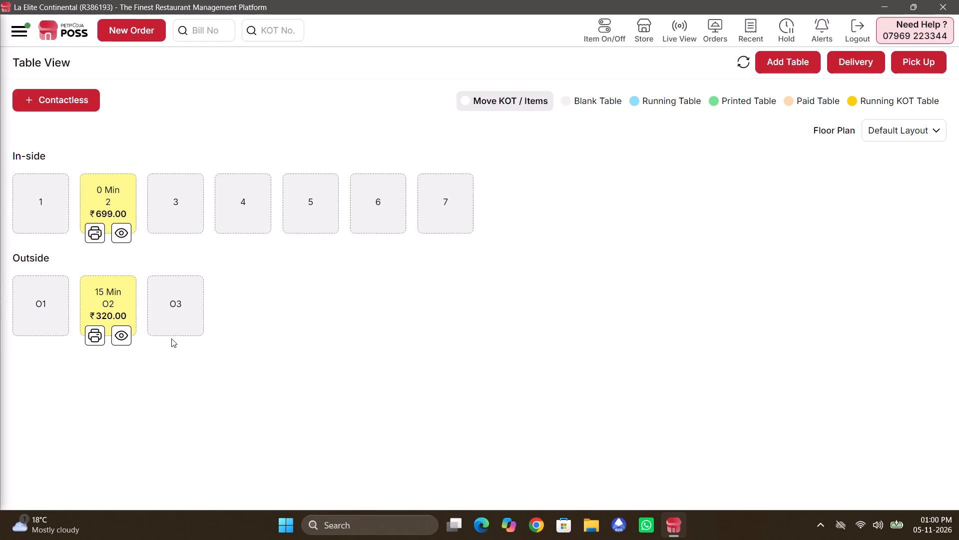
Open table O2's running order and apply a fixed custom discount of 20.
left_click(124, 309)
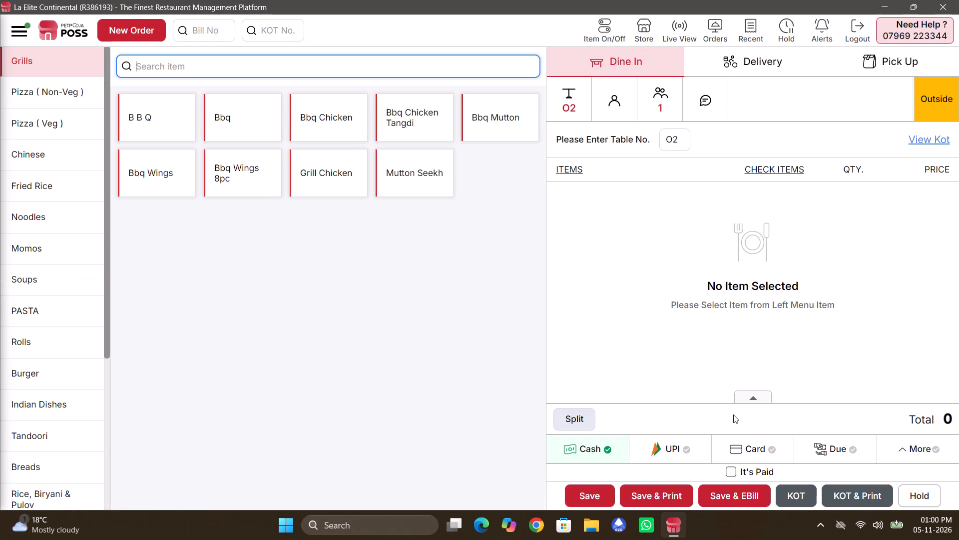
left_click(926, 137)
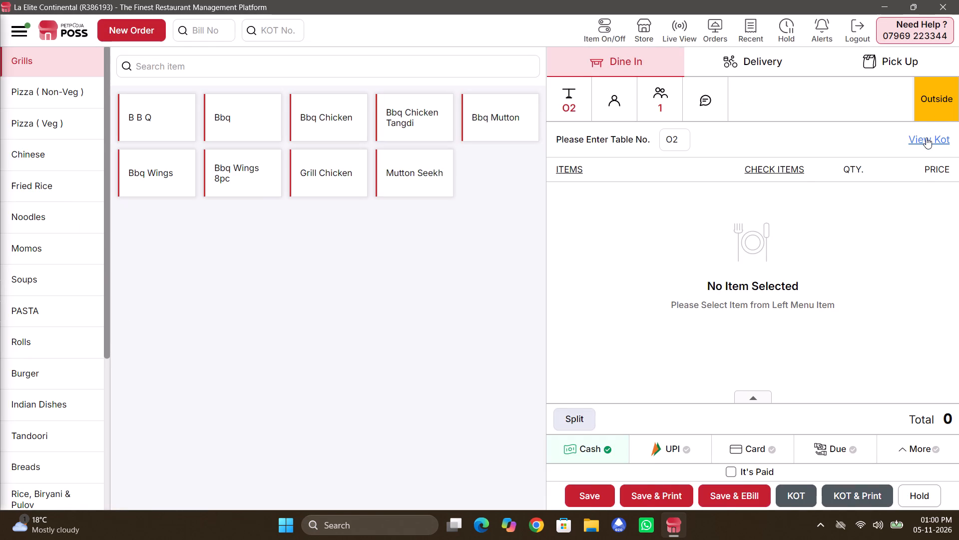
left_click(749, 395)
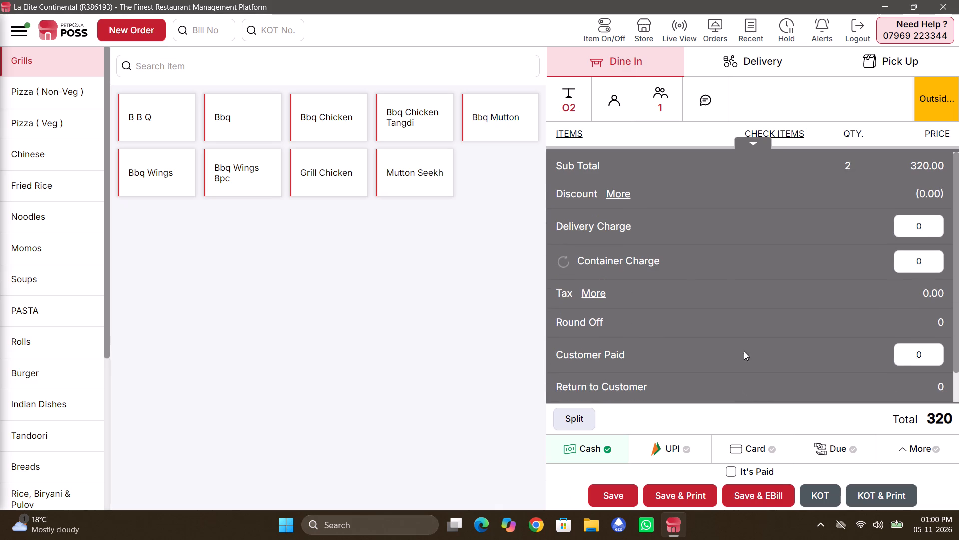
left_click(619, 193)
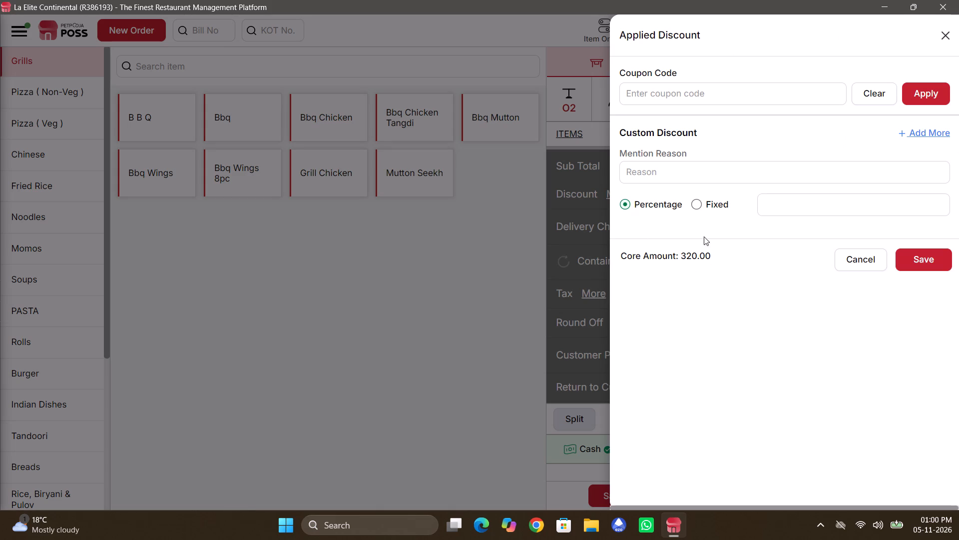
left_click(695, 205)
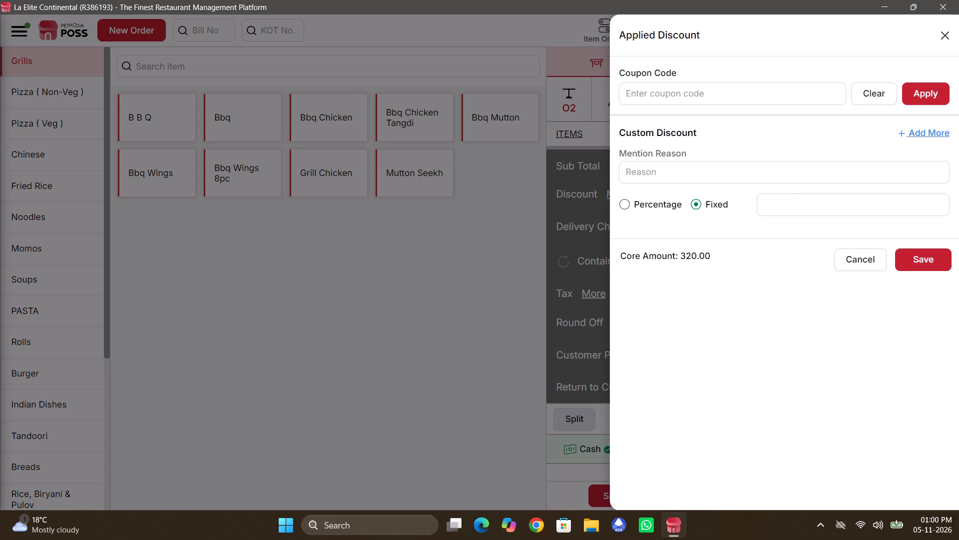
left_click(800, 210)
type("20")
left_click(927, 255)
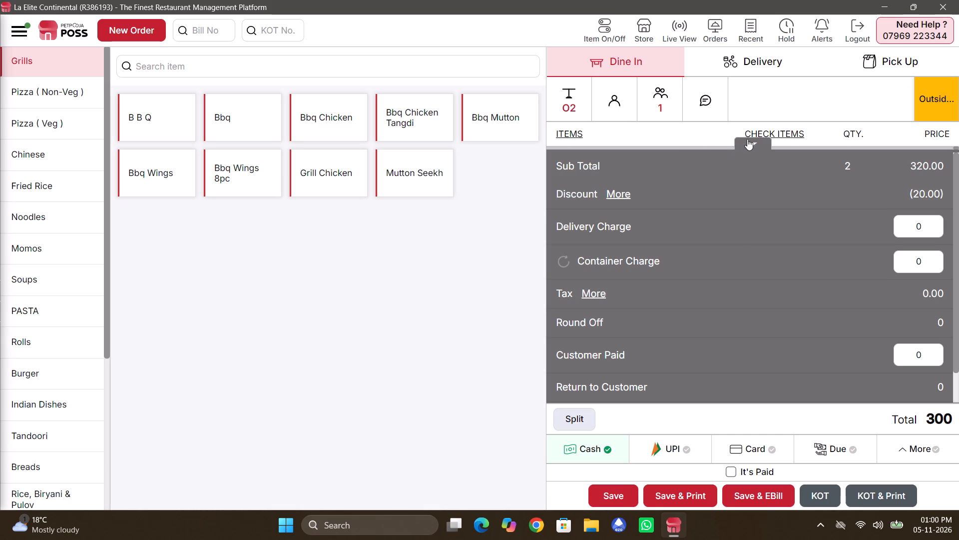
left_click(748, 139)
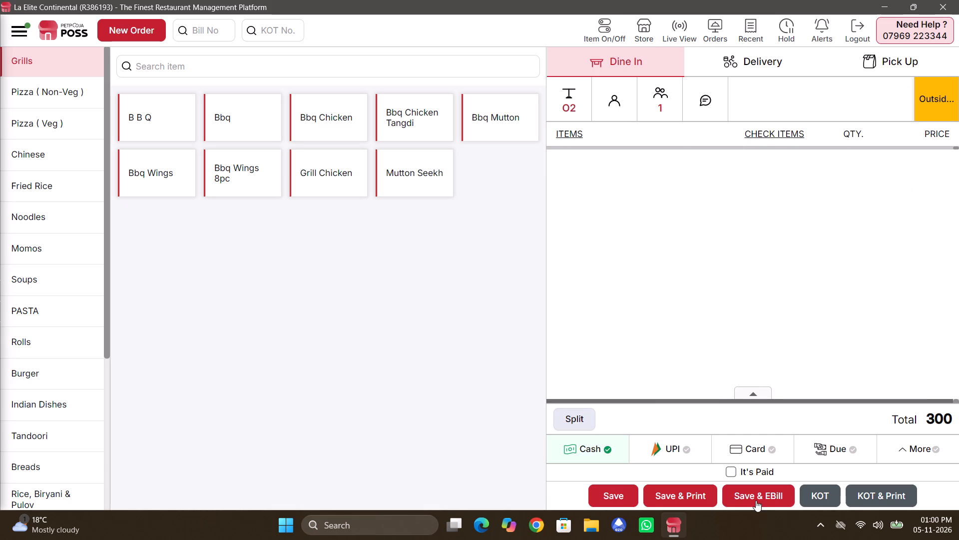
Save table O2's order with an e-bill and settle it with the Cash payment type.
left_click(756, 500)
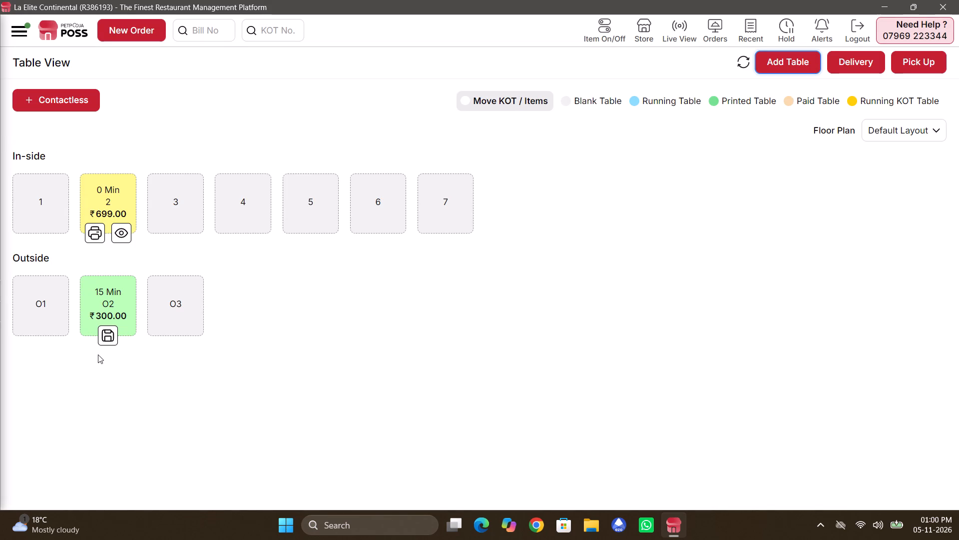
left_click(102, 337)
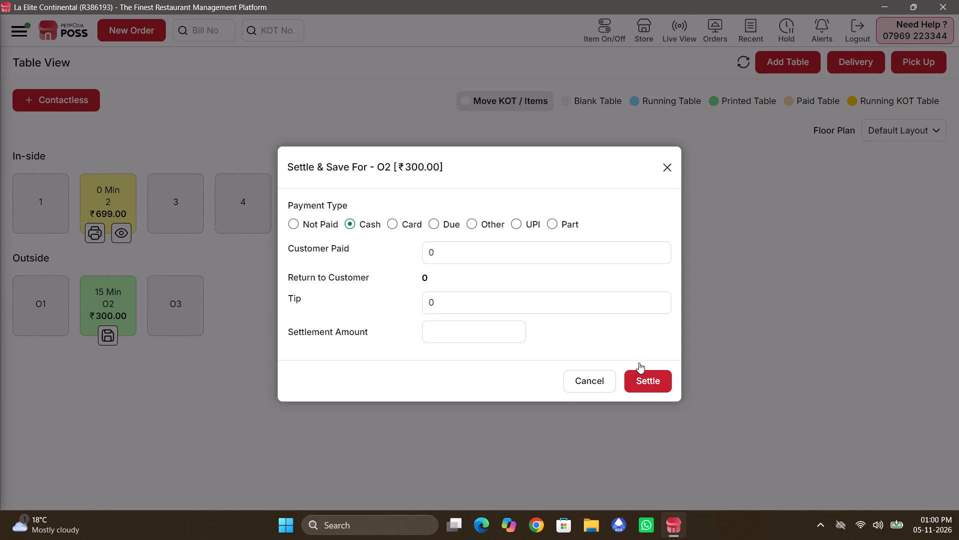
left_click(639, 362)
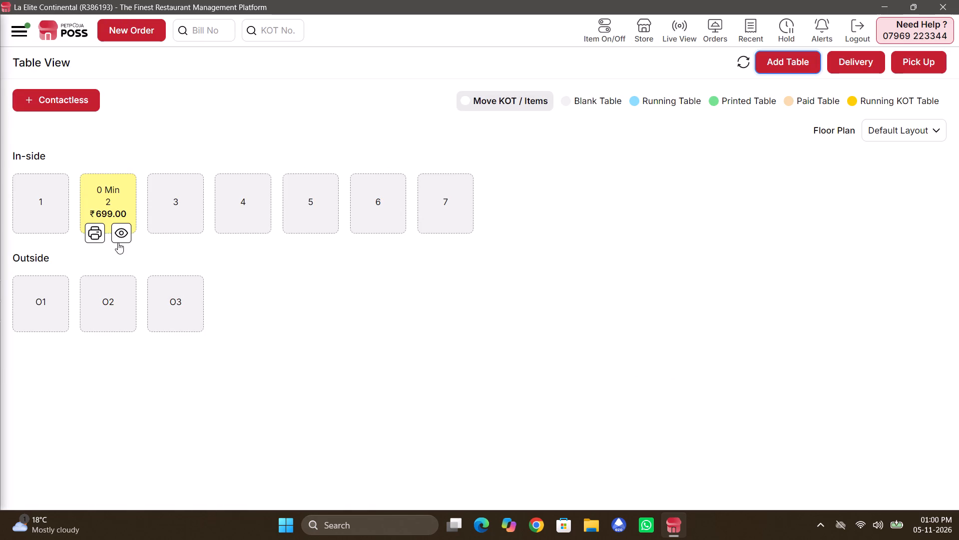
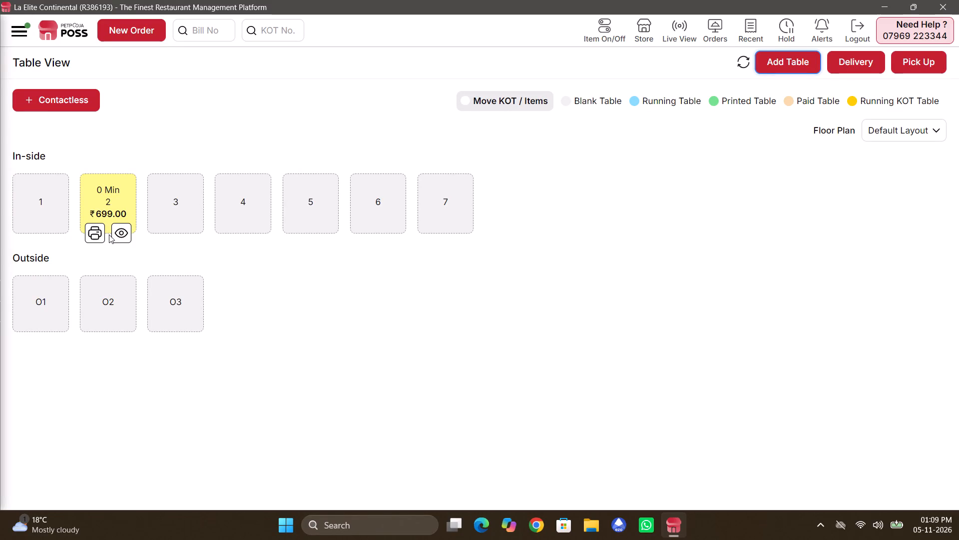
Start a dine-in order for table 1 with one half Tandoori Chicken and two Chicken Fried Rice, and print its KOT.
left_click(48, 206)
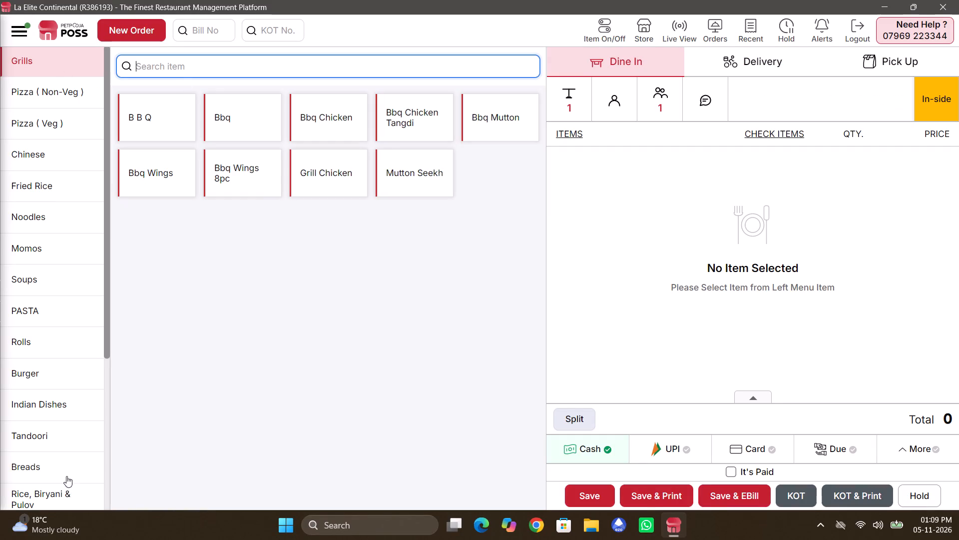
left_click(50, 434)
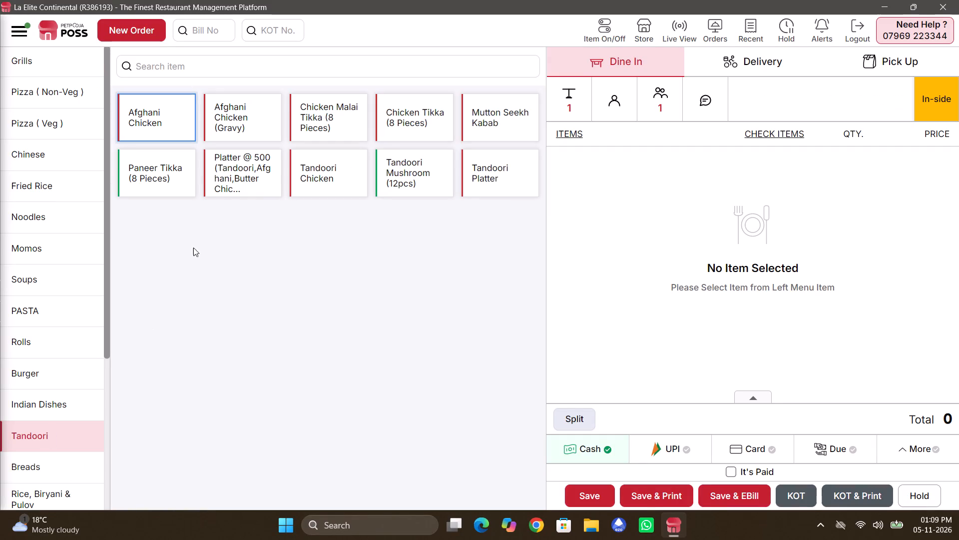
left_click(315, 169)
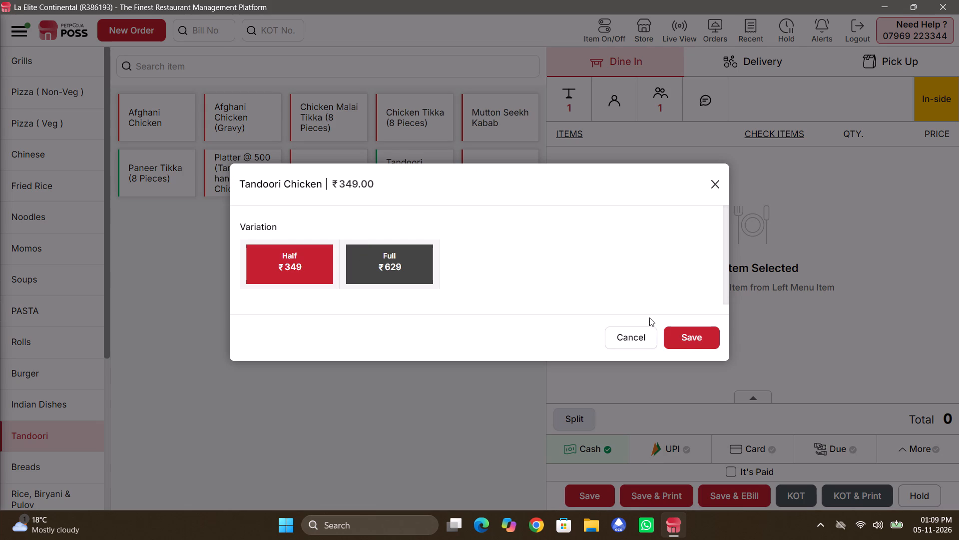
left_click(704, 337)
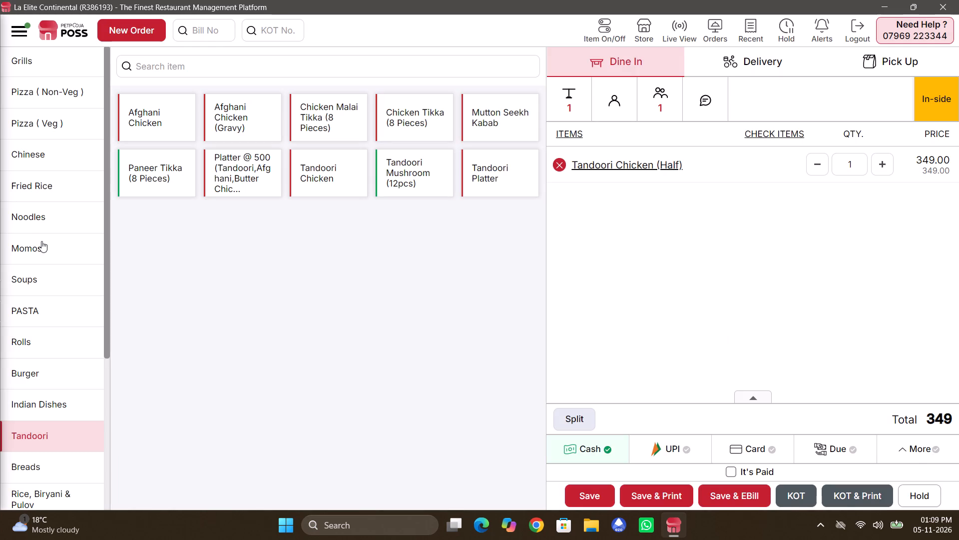
left_click(31, 181)
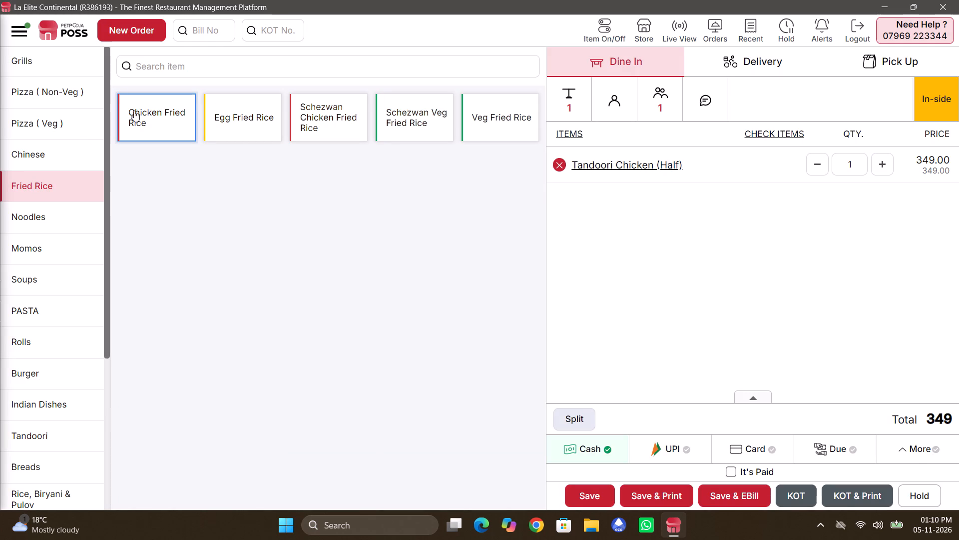
double_click(172, 116)
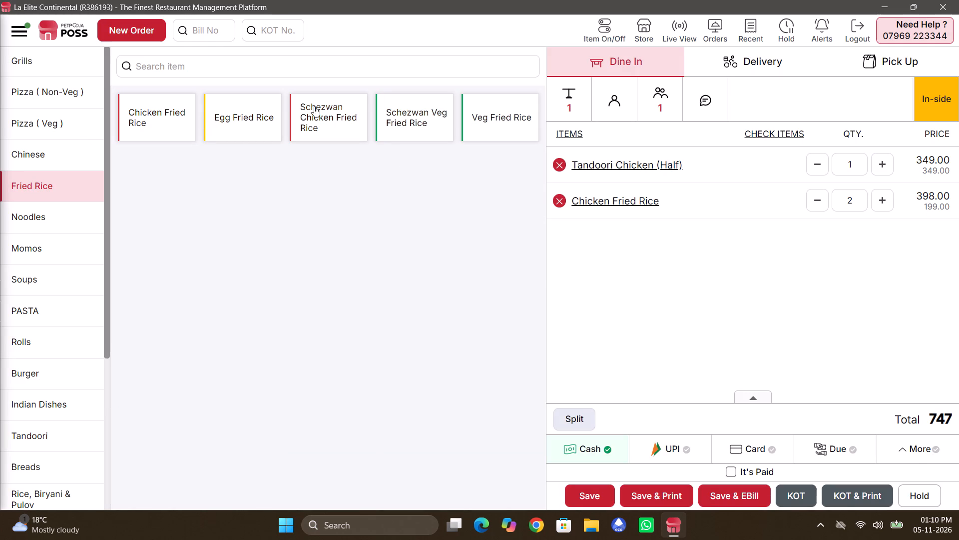
left_click(845, 493)
In table 2's running order, search the items for 50, add one Cold Drink 50 from Beverages, and create its KOT without printing.
left_click(120, 232)
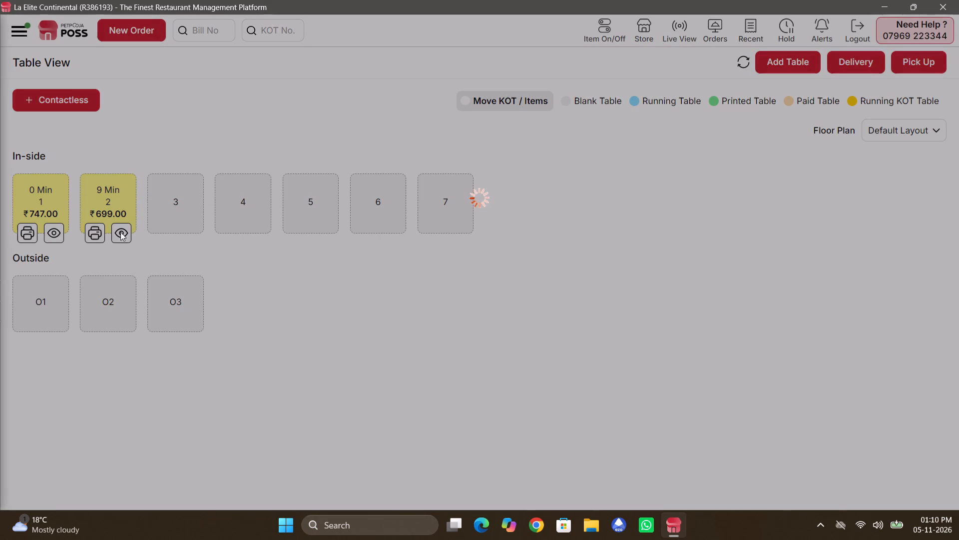
left_click(345, 71)
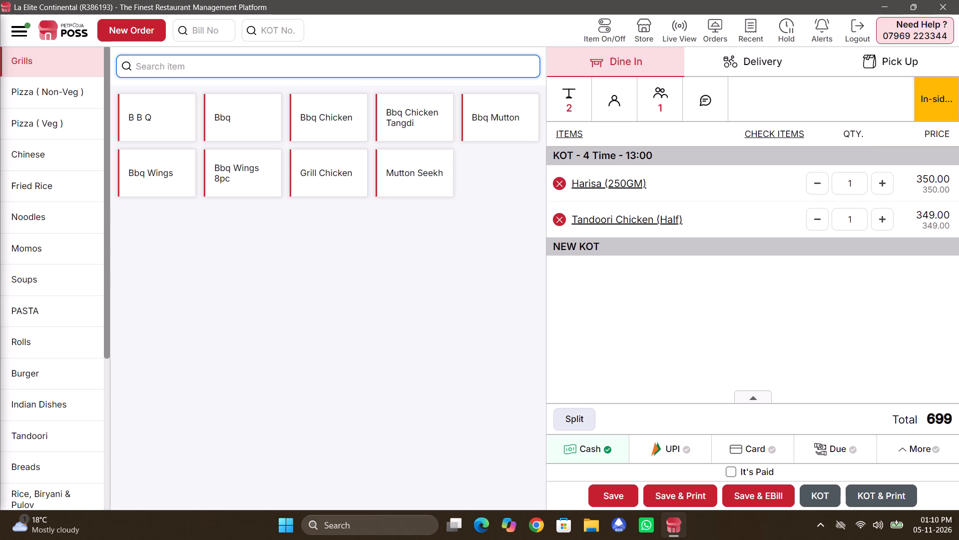
left_click_drag(345, 71, 249, 56)
left_click_drag(249, 56, 249, 70)
left_click(249, 70)
key("5")
key("0")
key("Return")
key("period")
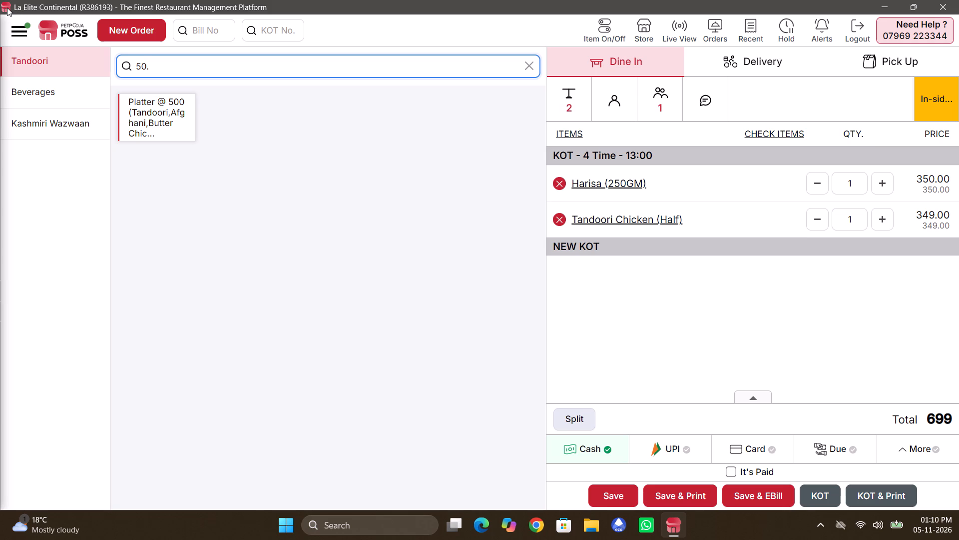
left_click(35, 85)
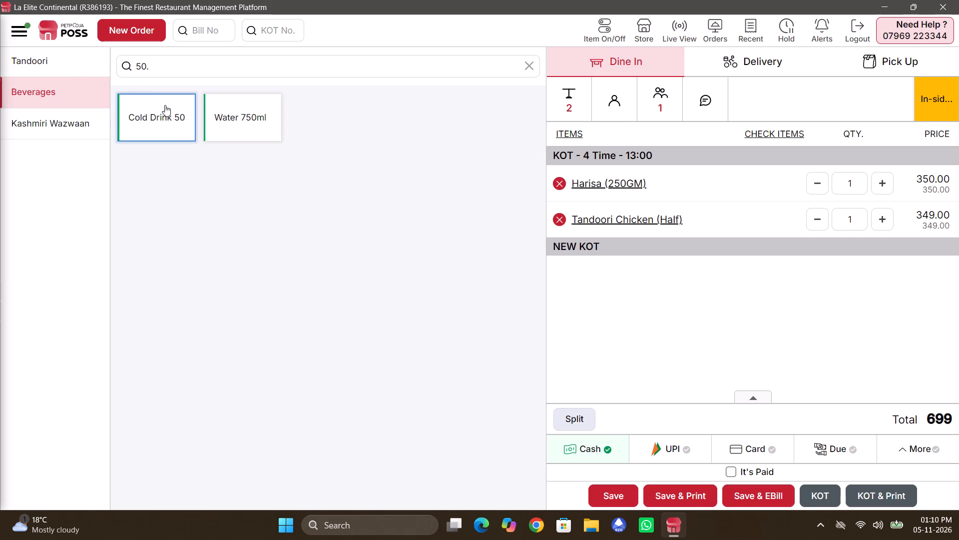
left_click(165, 105)
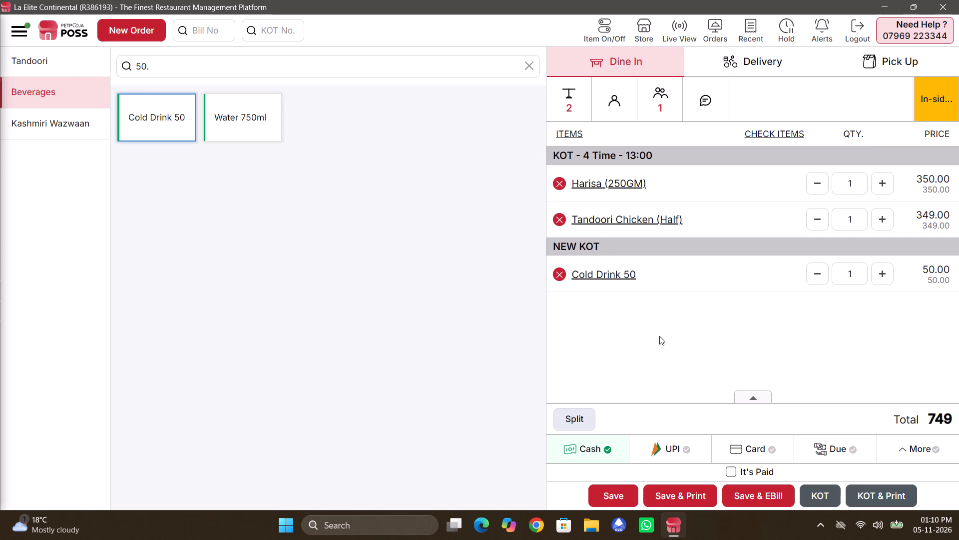
left_click(822, 490)
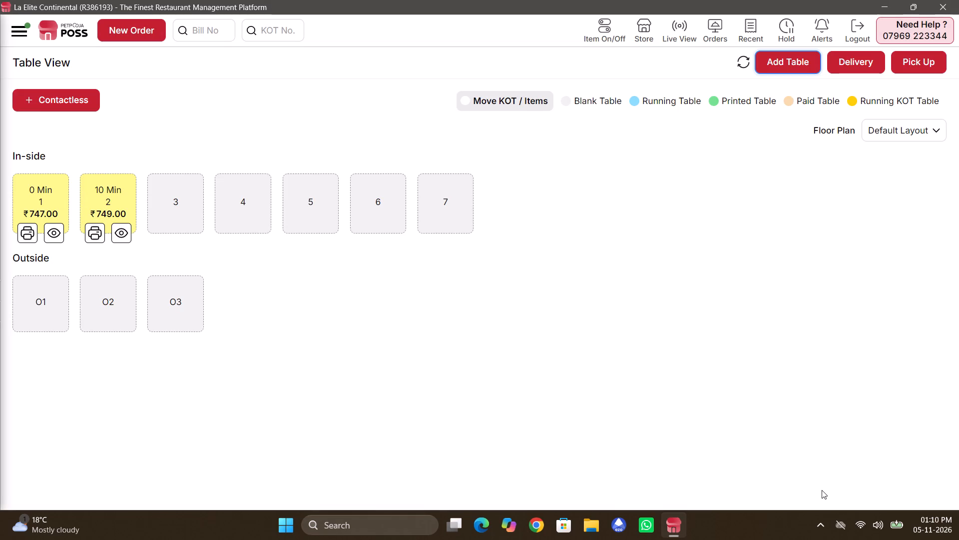
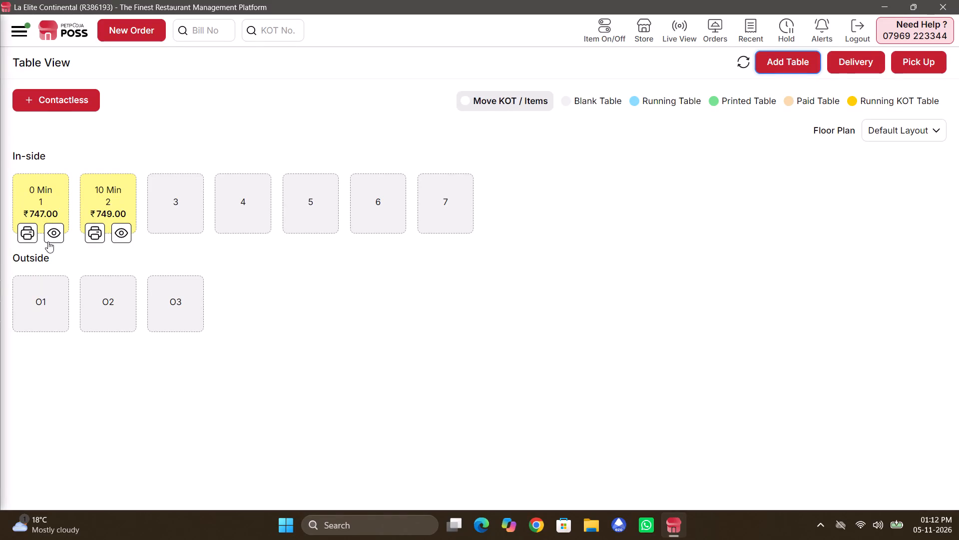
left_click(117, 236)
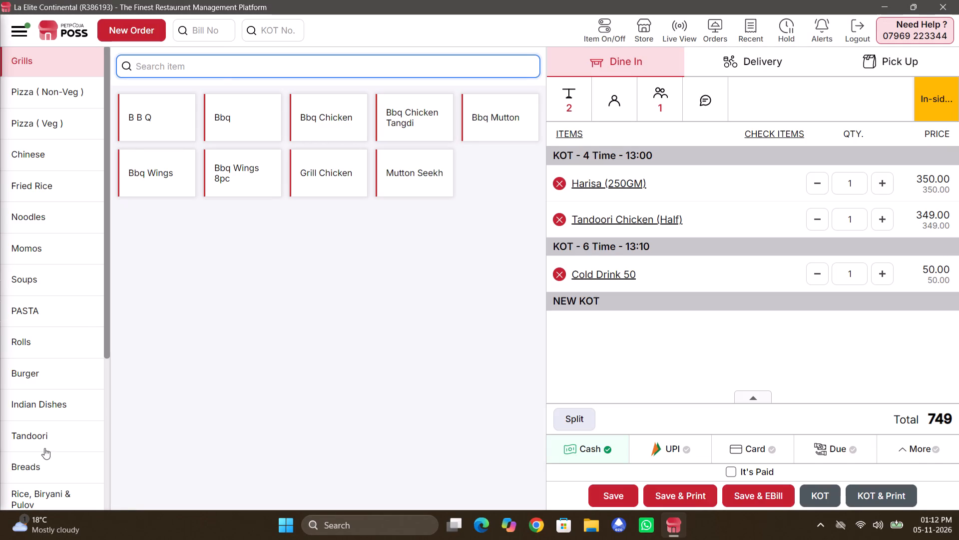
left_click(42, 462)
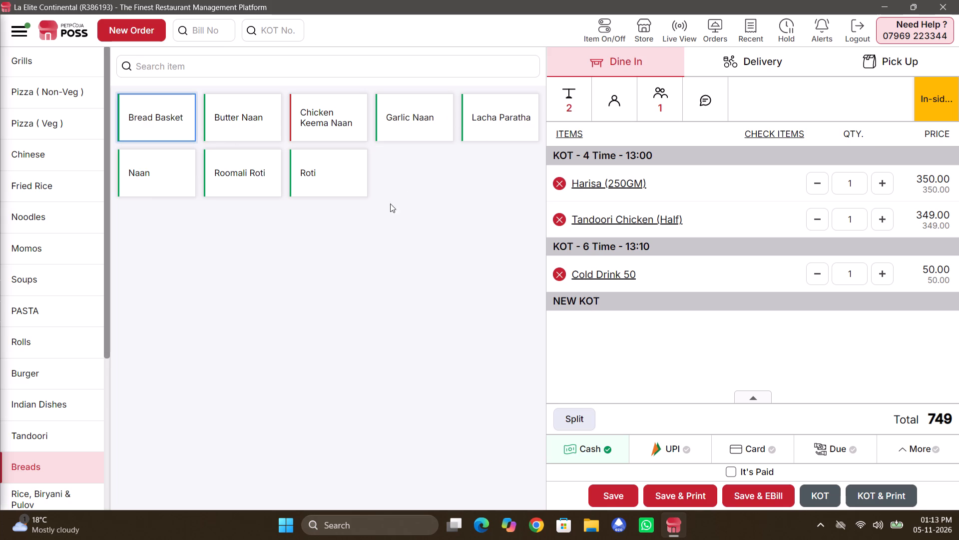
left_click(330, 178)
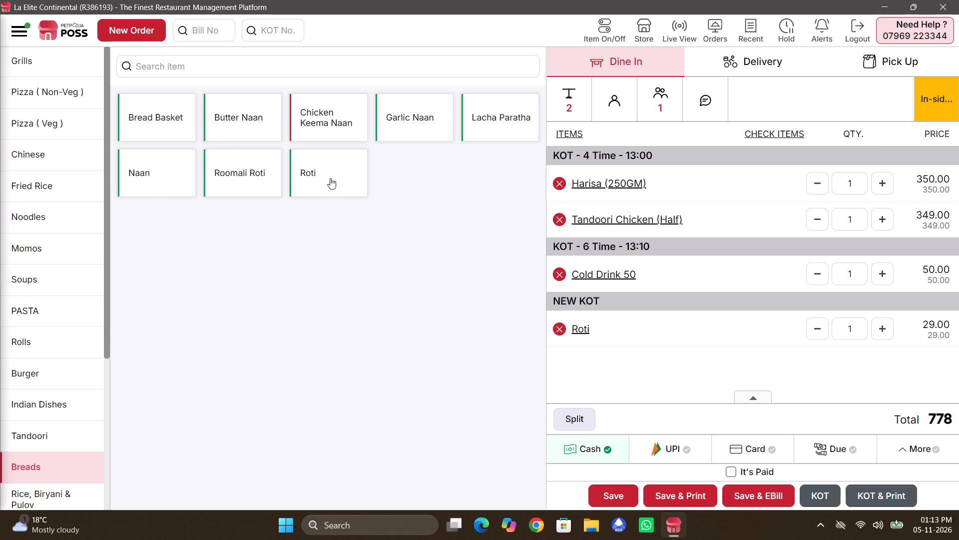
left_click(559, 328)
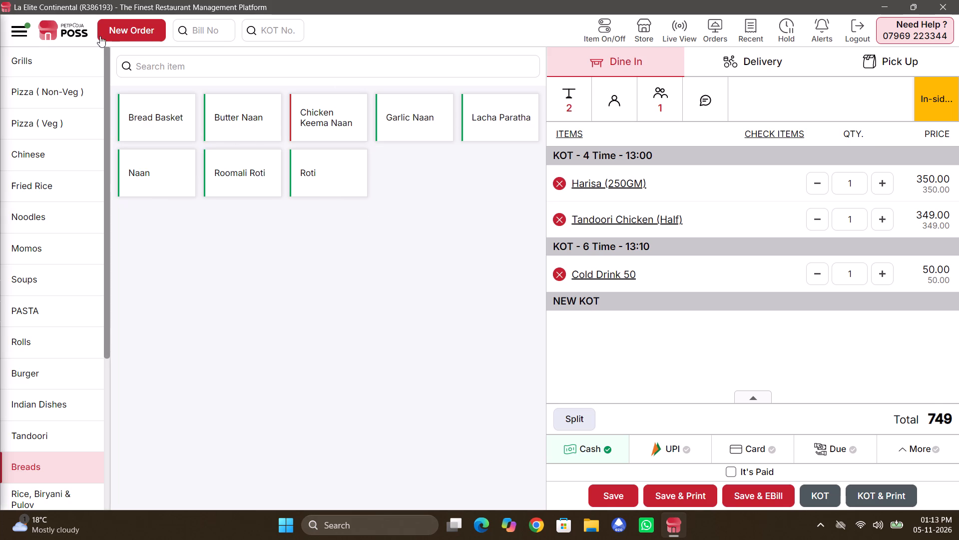
Open a blank form for adding a new menu item in Items Management.
left_click(16, 24)
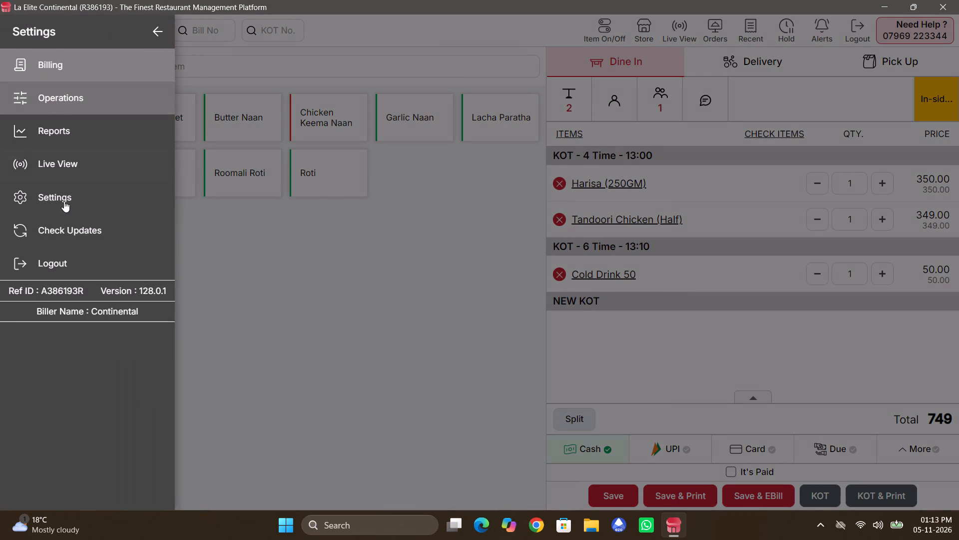
left_click(58, 99)
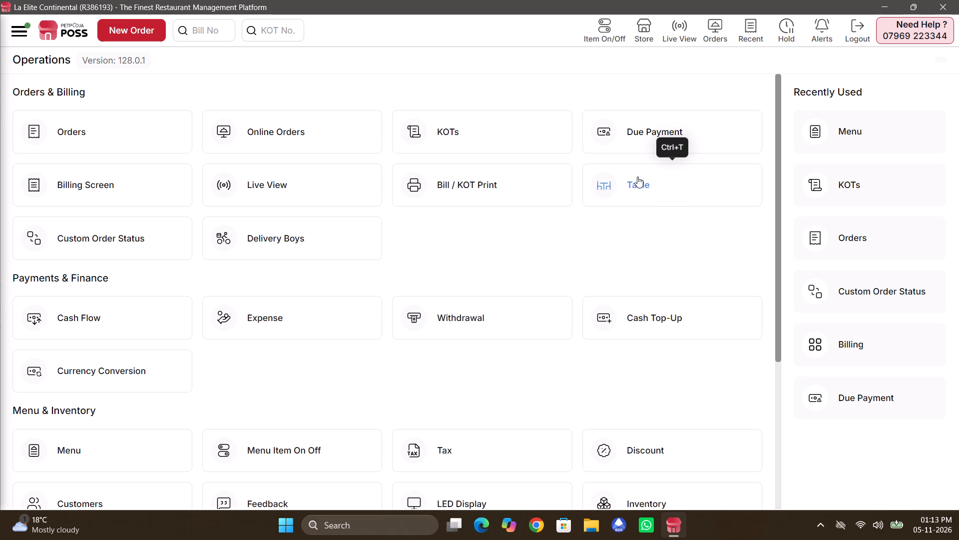
left_click(811, 128)
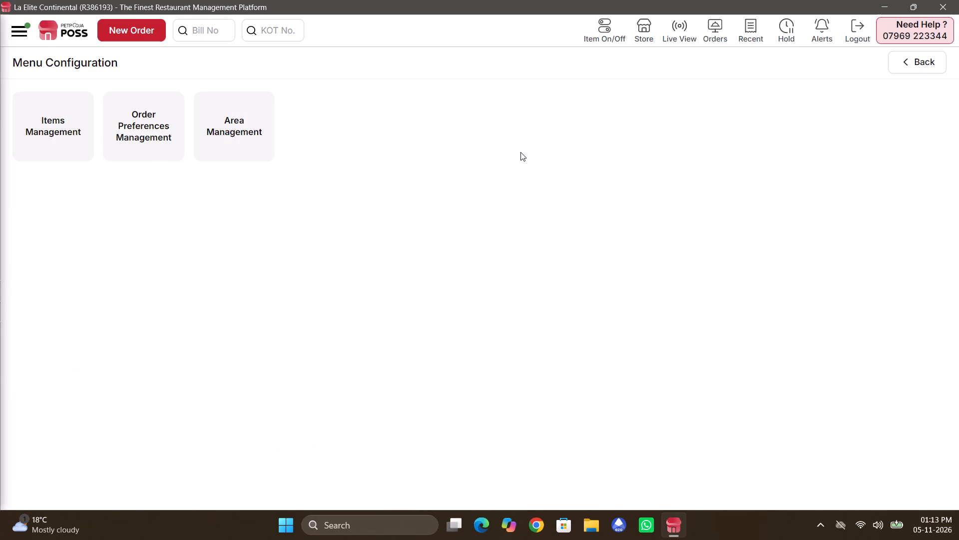
left_click(63, 128)
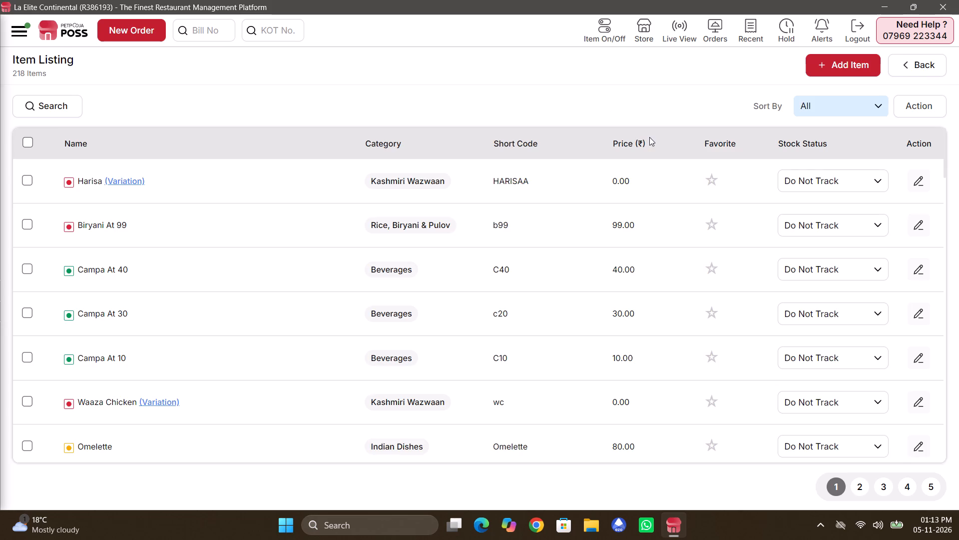
left_click(854, 67)
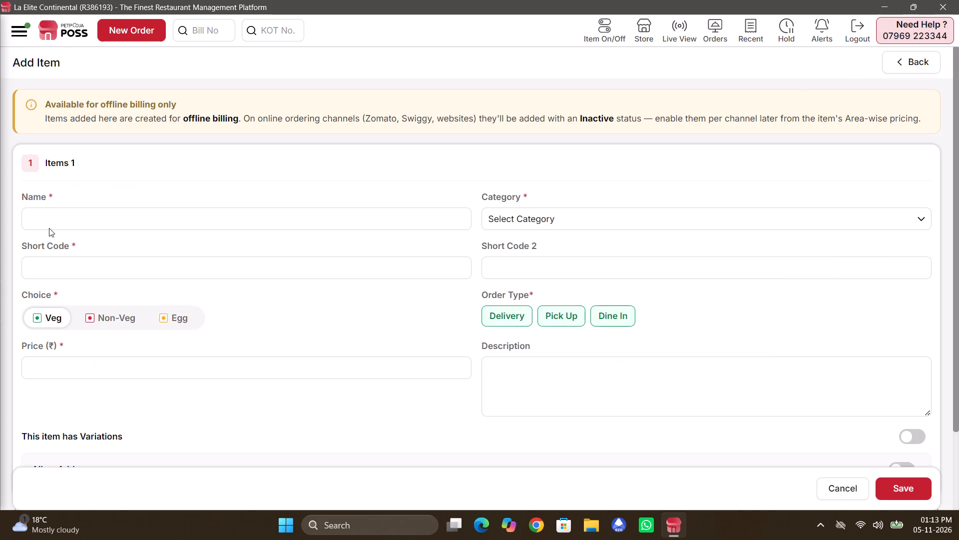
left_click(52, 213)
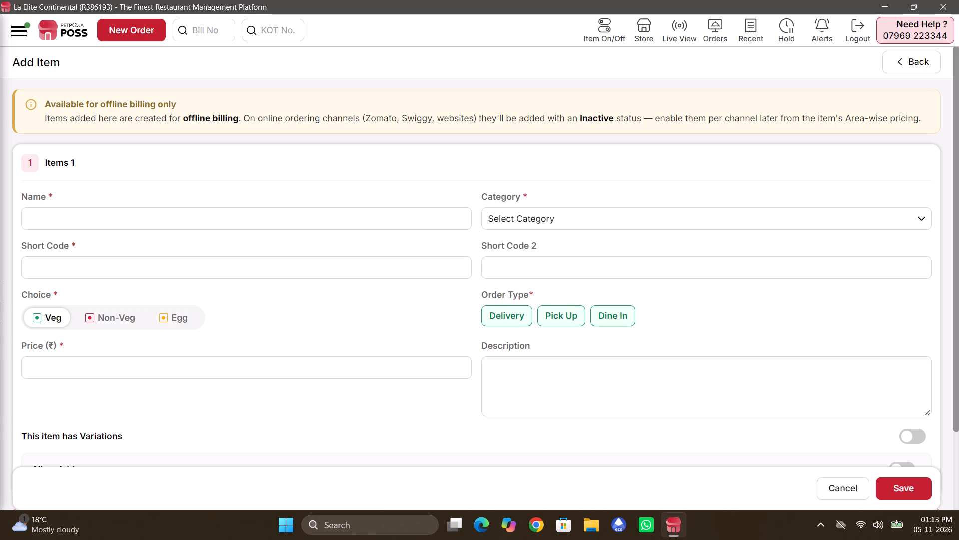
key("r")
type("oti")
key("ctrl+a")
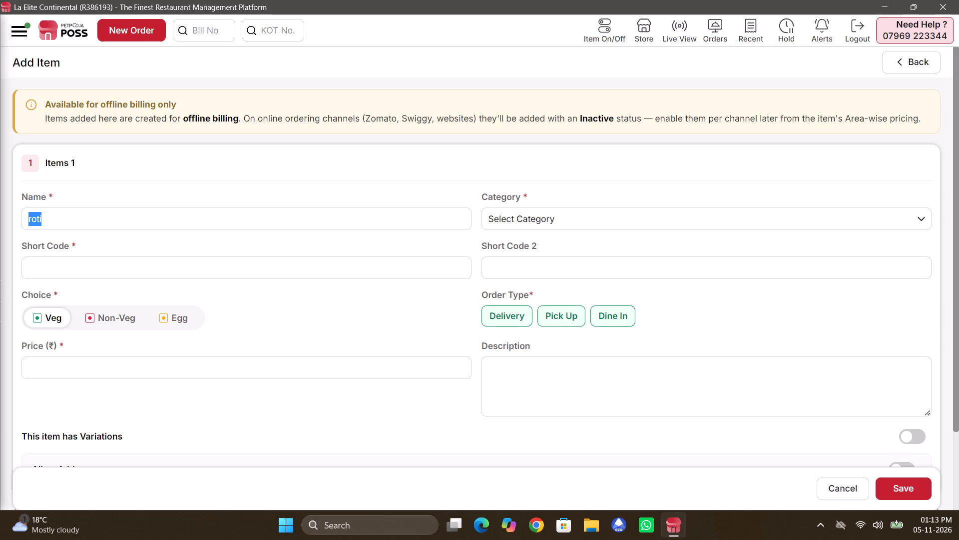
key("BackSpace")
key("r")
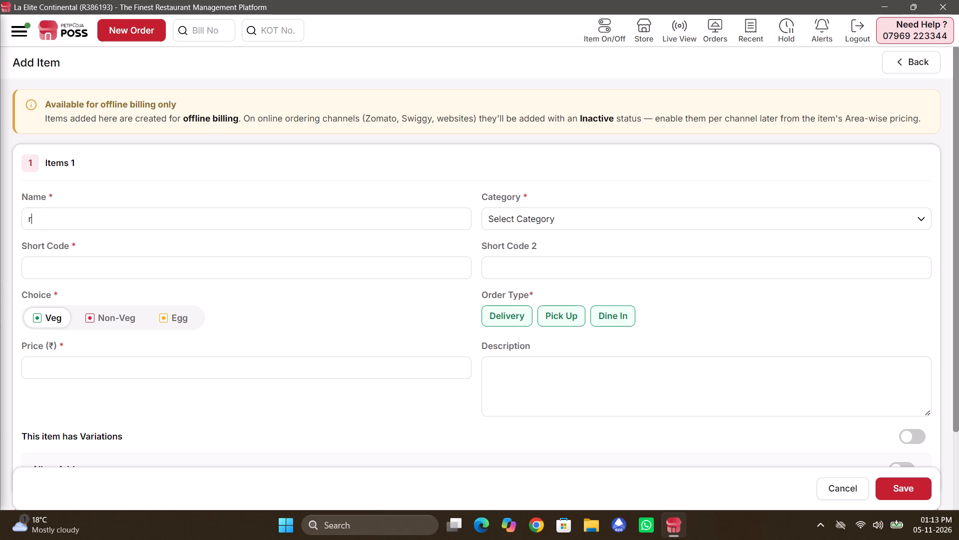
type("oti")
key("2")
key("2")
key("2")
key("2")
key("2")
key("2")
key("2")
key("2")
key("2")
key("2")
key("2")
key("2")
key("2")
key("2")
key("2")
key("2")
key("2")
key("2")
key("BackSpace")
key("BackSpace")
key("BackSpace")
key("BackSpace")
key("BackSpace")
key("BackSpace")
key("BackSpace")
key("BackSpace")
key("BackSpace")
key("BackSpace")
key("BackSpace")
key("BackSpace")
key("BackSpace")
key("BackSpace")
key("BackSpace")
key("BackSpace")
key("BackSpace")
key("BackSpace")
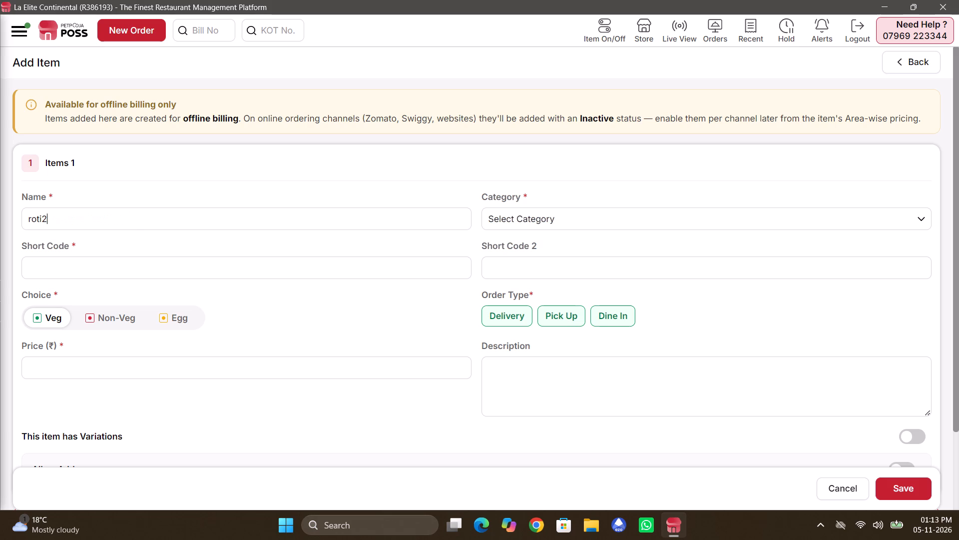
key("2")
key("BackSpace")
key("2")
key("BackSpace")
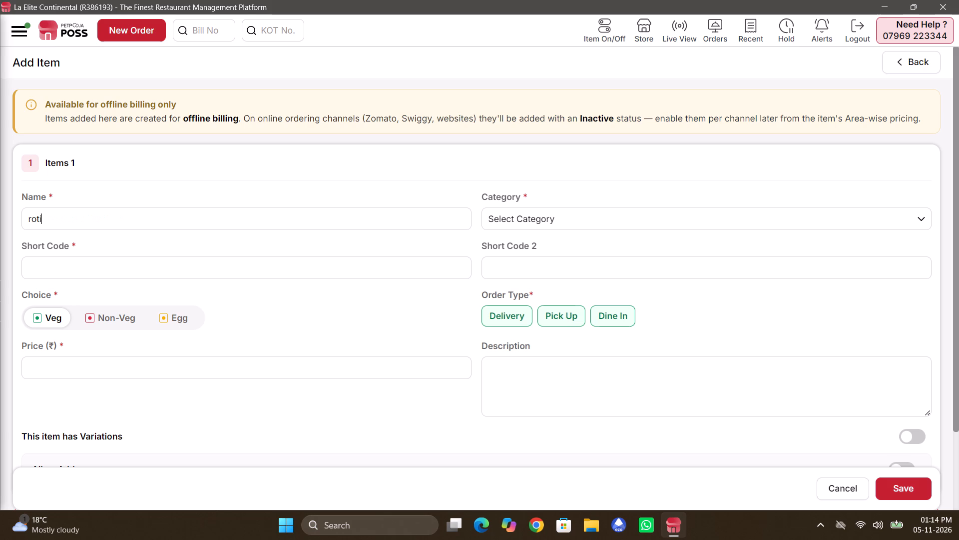
Name the new menu item Kashmiri Girda and give it the short code KG.
left_click(49, 220)
left_click(82, 221)
key("ctrl+a")
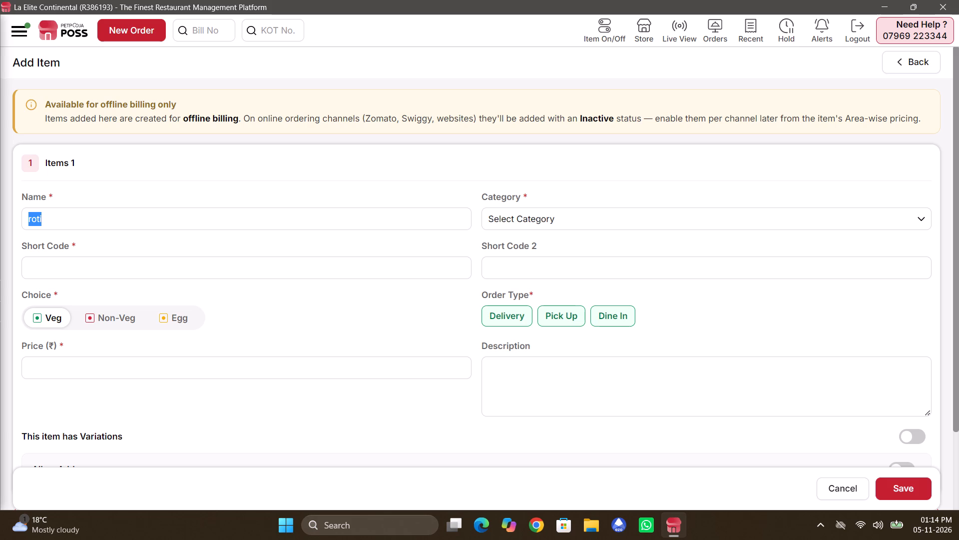
type("Girda")
key("space")
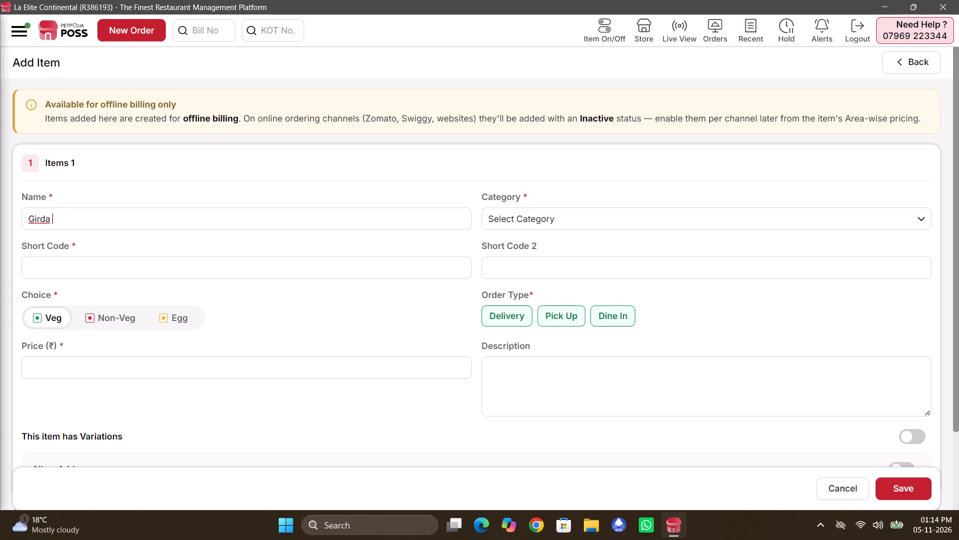
key("Left")
key("Left")
key("Left")
key("Left")
key("Left")
key("Left")
type("Kashmiri")
key("space")
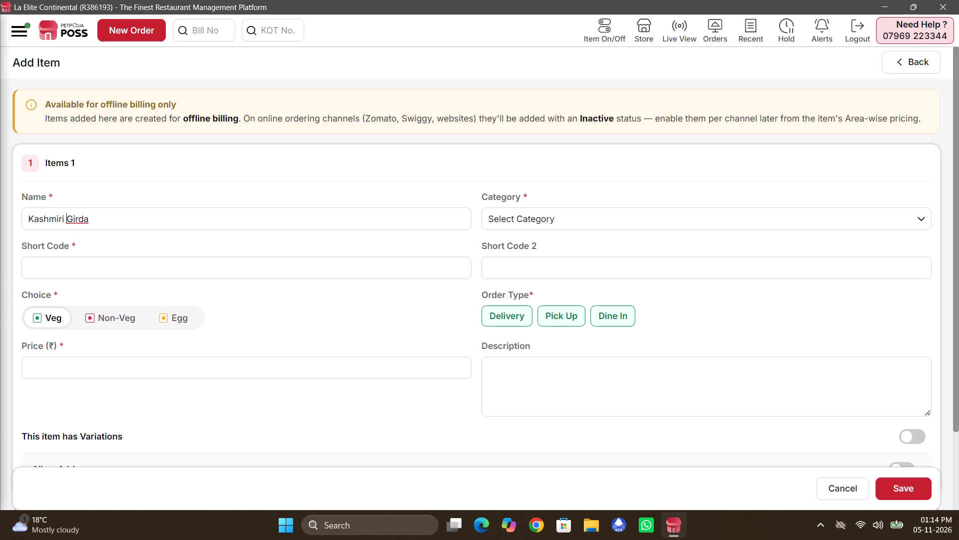
key("Tab")
left_click(69, 275)
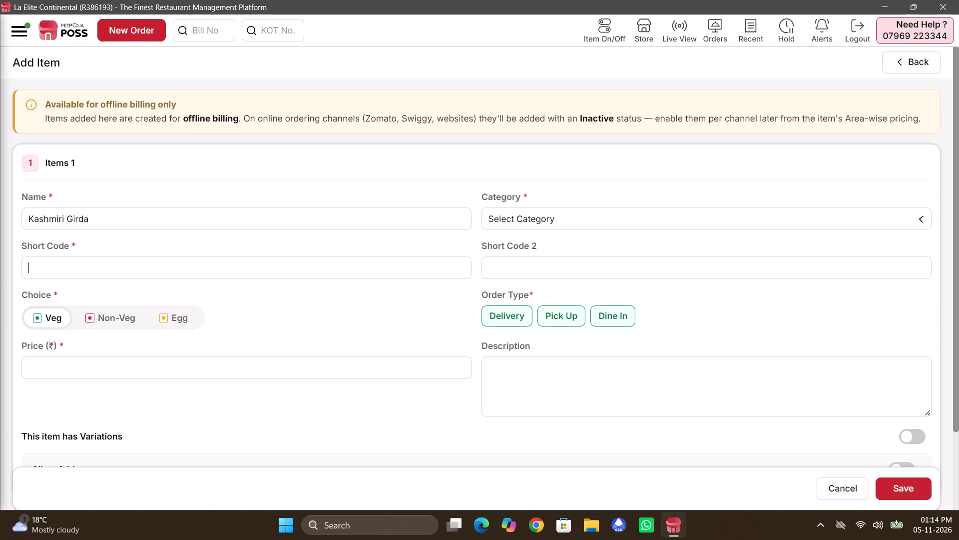
type("KG")
Assign the new item to the Breads category, set its price to ₹15, save it, and leave the item listing.
left_click(544, 214)
left_click(538, 269)
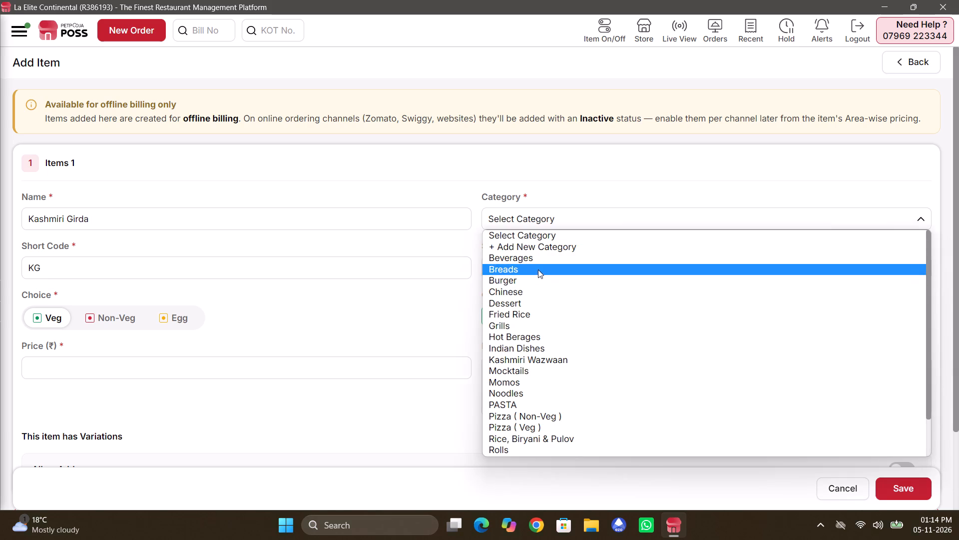
scroll(222, 361, "down", 1)
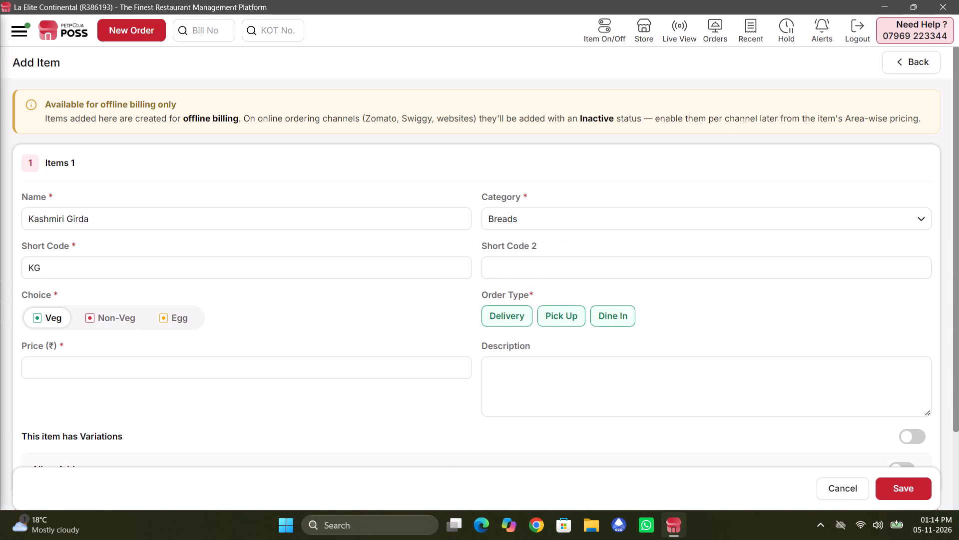
scroll(222, 361, "down", 1)
left_click(223, 274)
type("15")
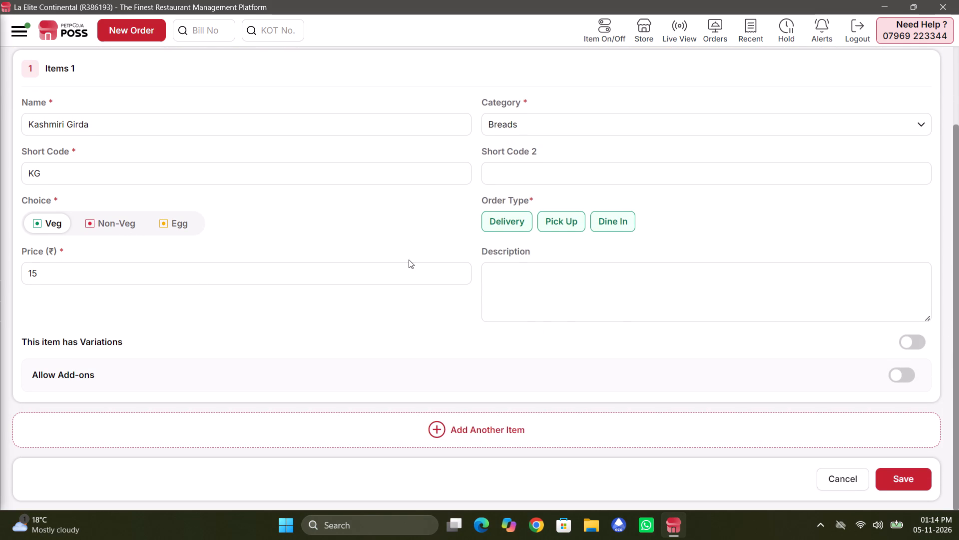
left_click(921, 487)
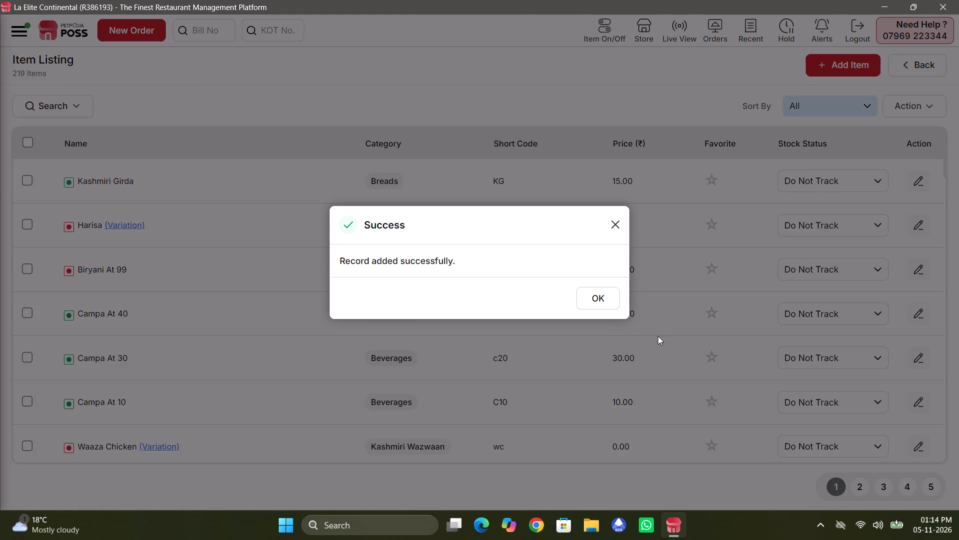
left_click(605, 297)
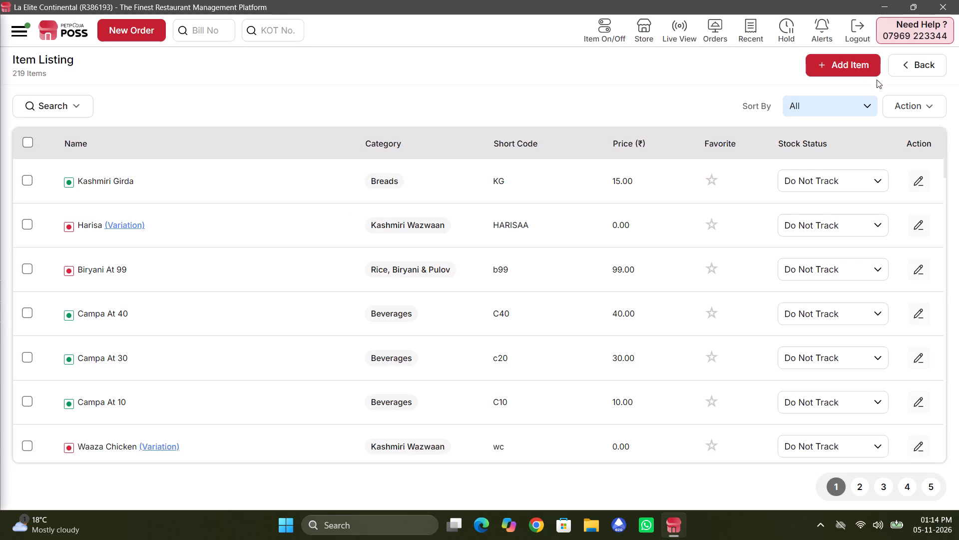
left_click(920, 63)
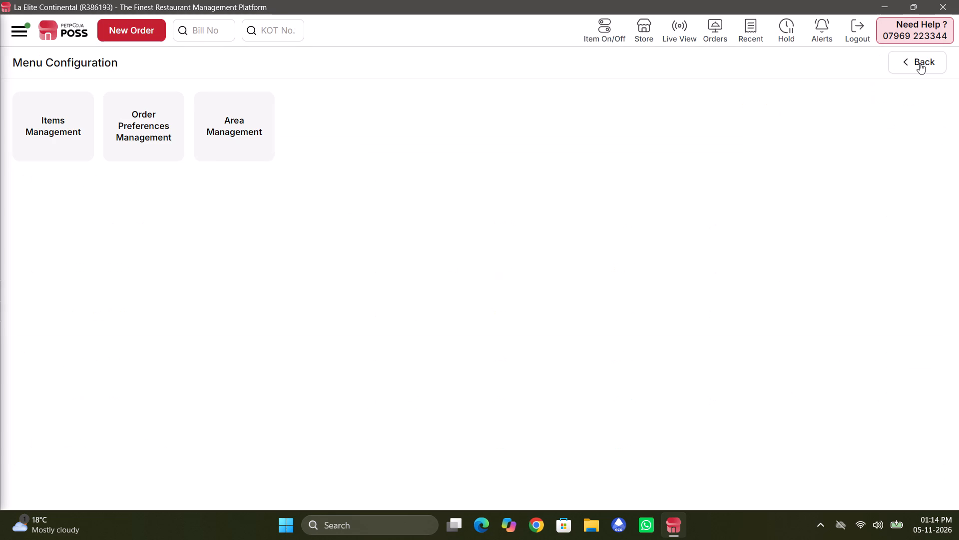
In table 2's running order, search the items for kashmiri, add one Kashmiri Girda, and create its KOT without printing.
left_click(121, 27)
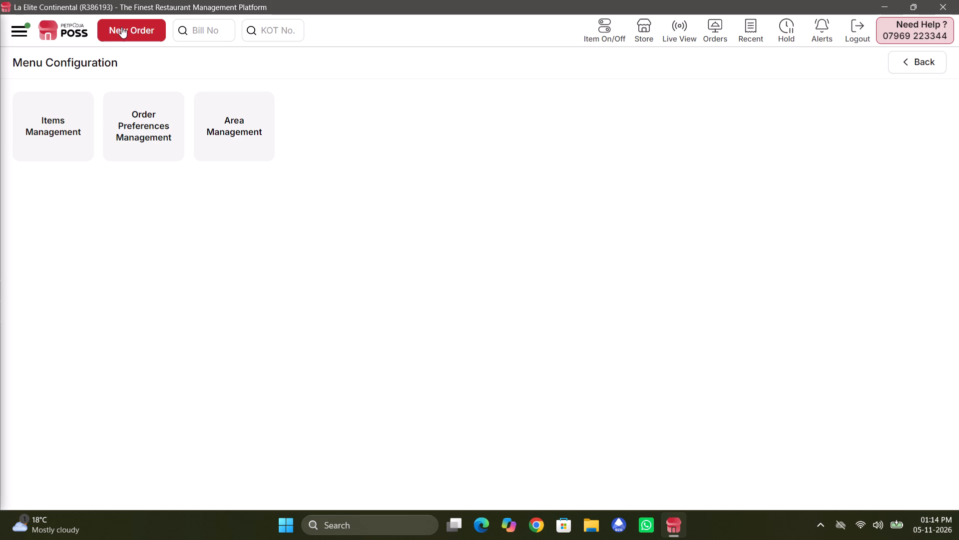
left_click(119, 225)
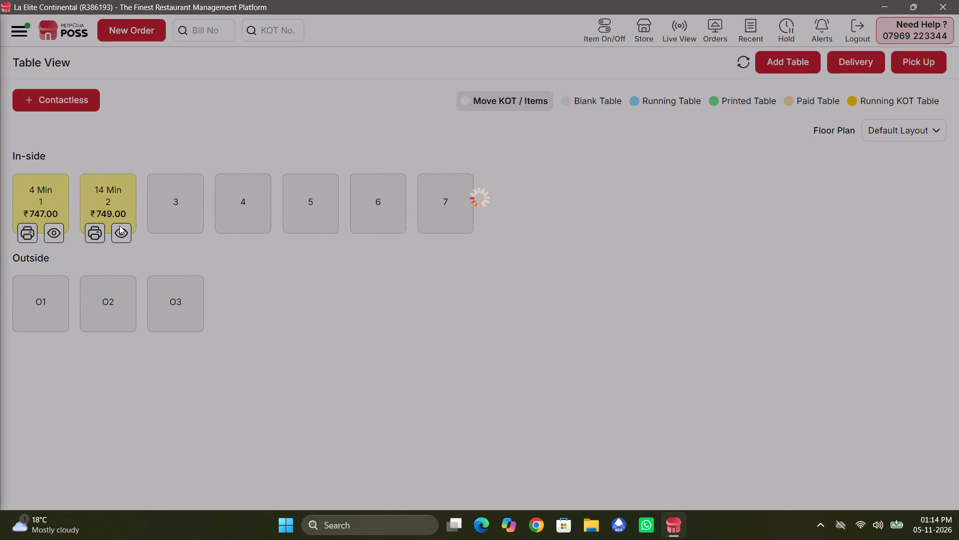
left_click(162, 74)
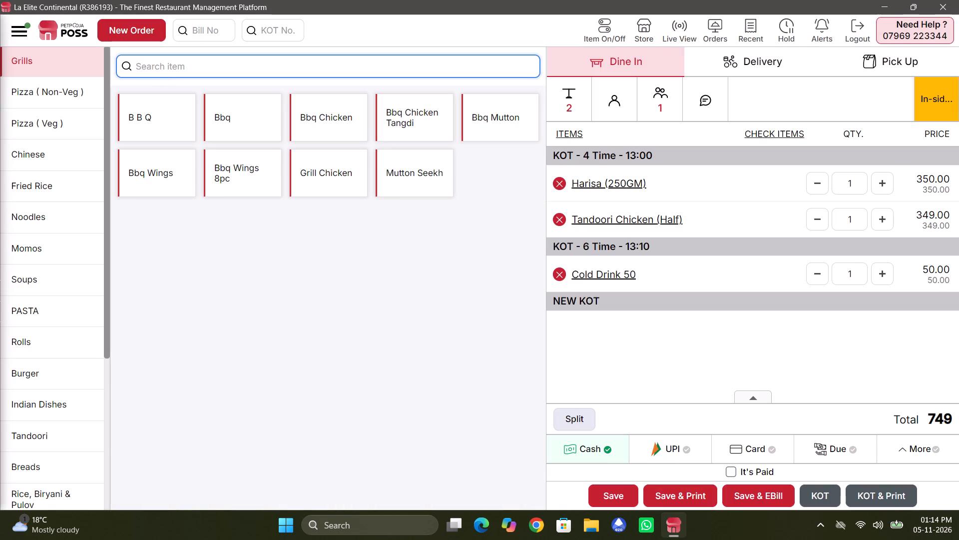
type("kas")
type("hmi")
type("ri")
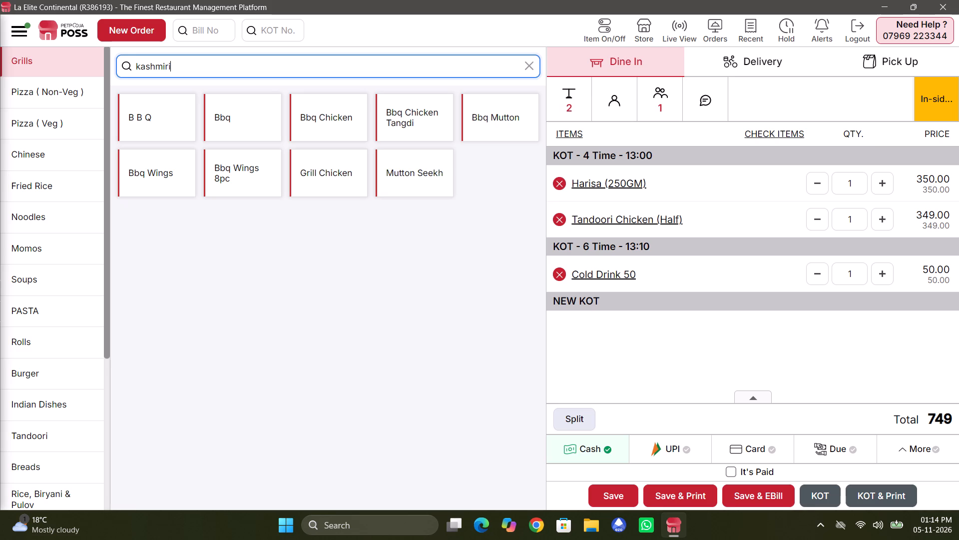
key("Return")
left_click(155, 134)
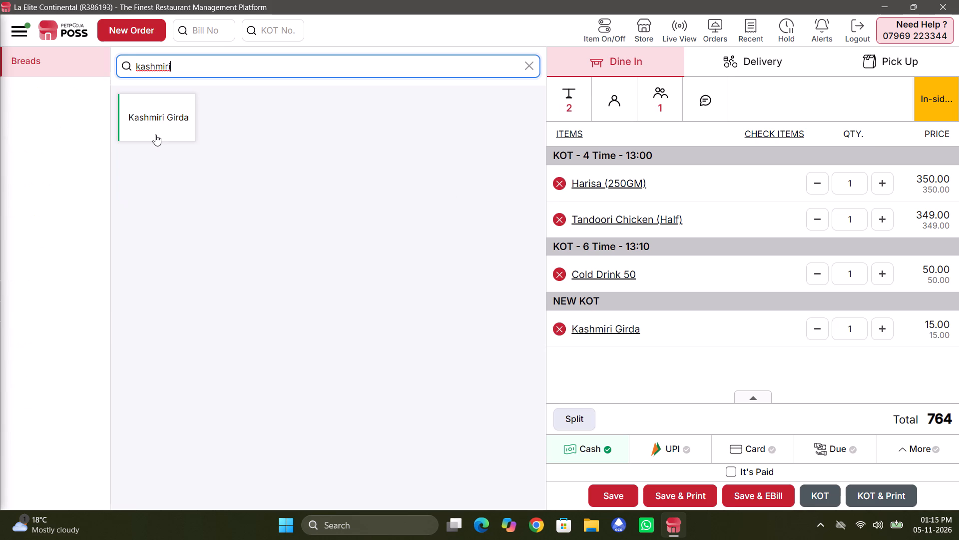
left_click(824, 492)
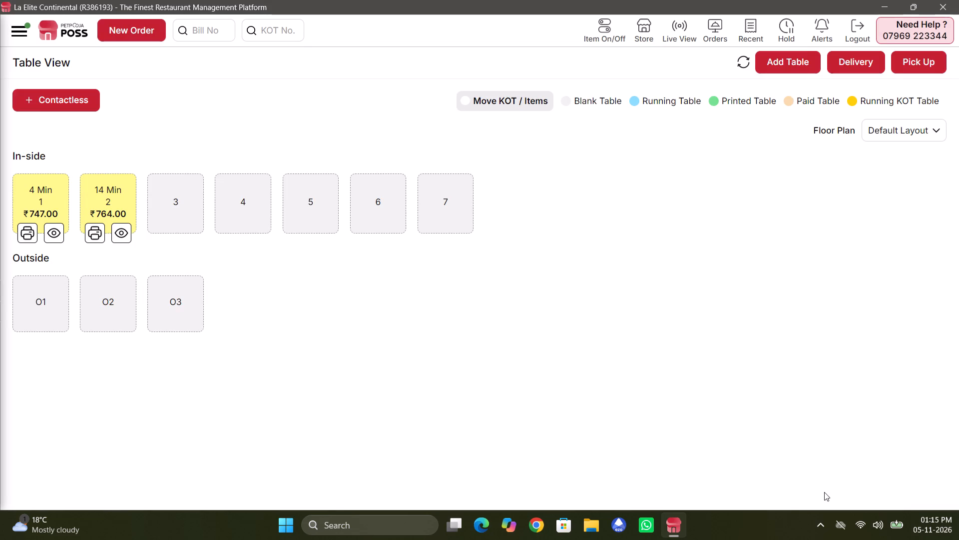
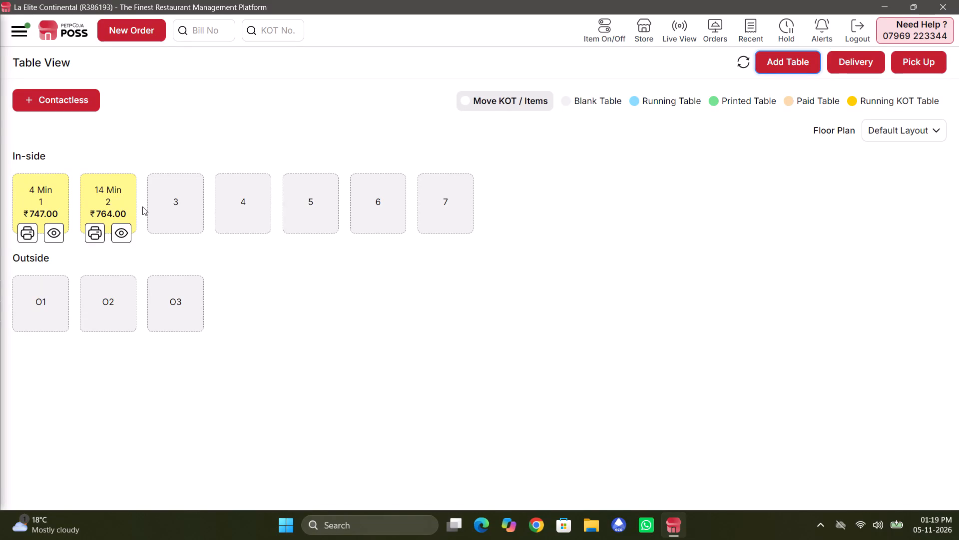
Review the running orders of table 2 and table 1, returning to the table overview after each.
left_click(113, 239)
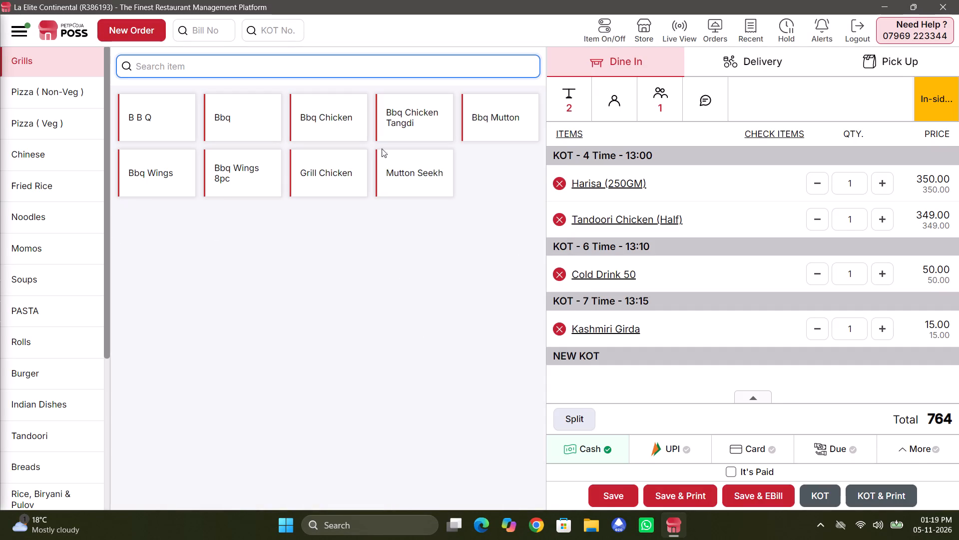
left_click(102, 25)
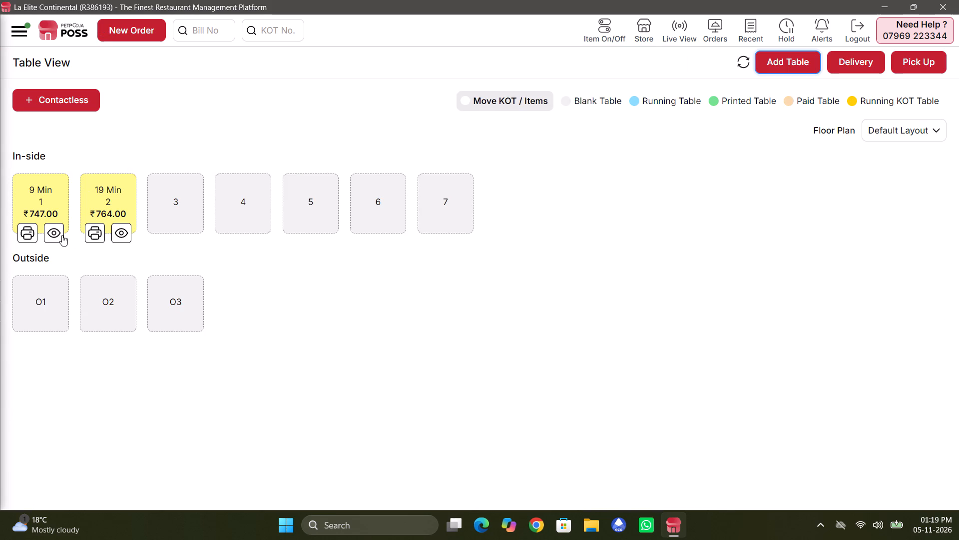
left_click(62, 235)
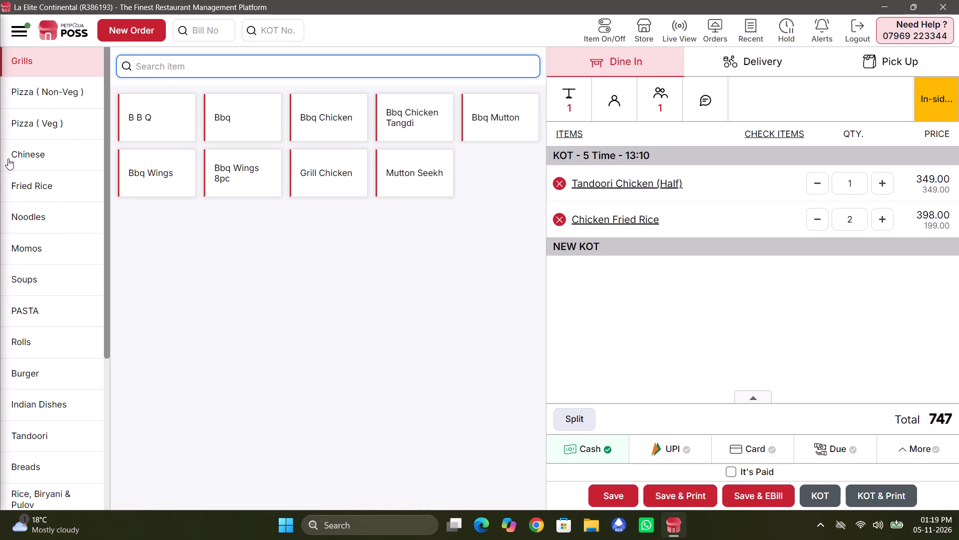
left_click(112, 29)
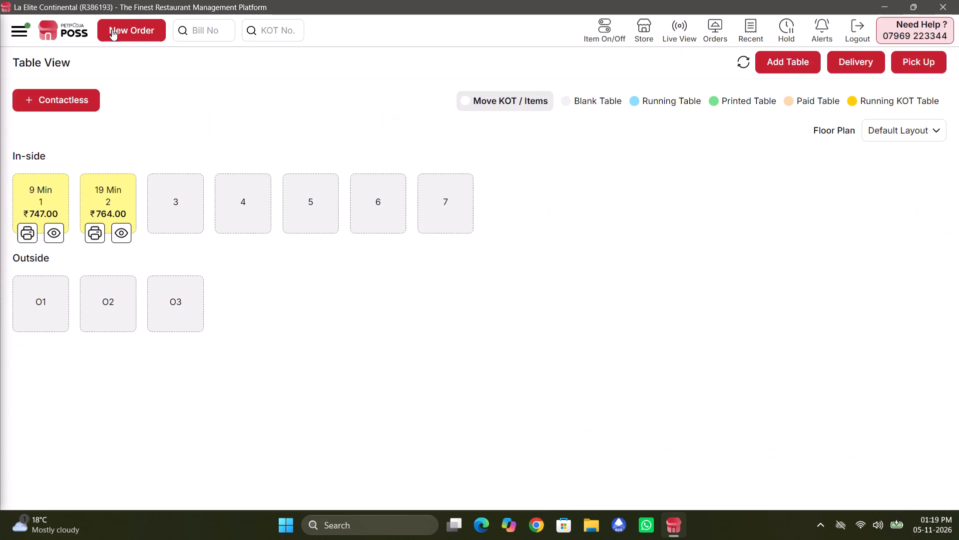
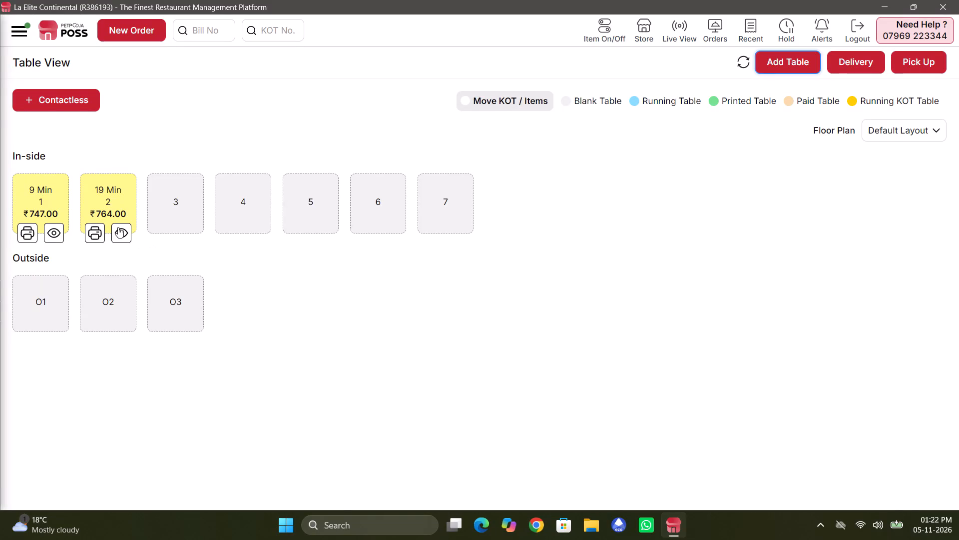
Open table 2's running order and search the menu for 10 within the Beverages category.
left_click(118, 227)
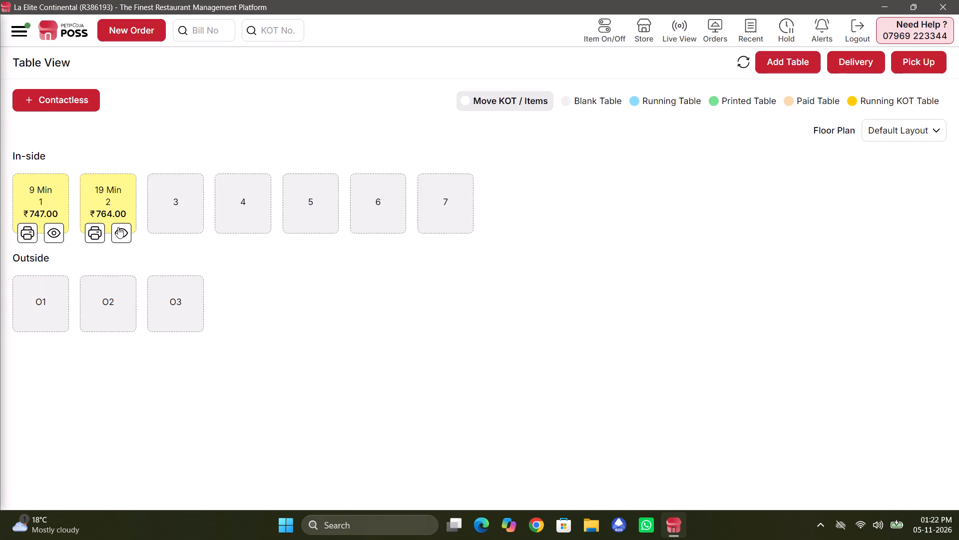
left_click(211, 63)
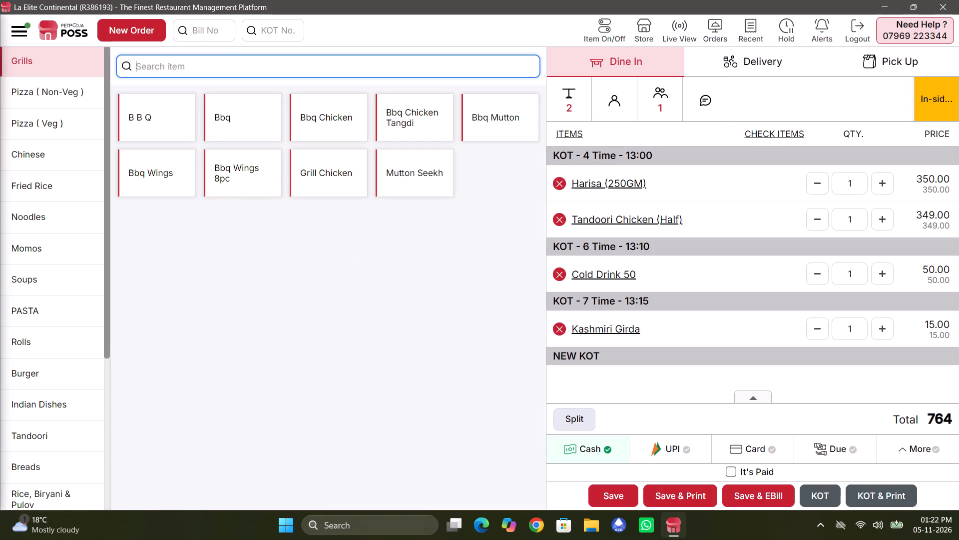
type("10")
key("Return")
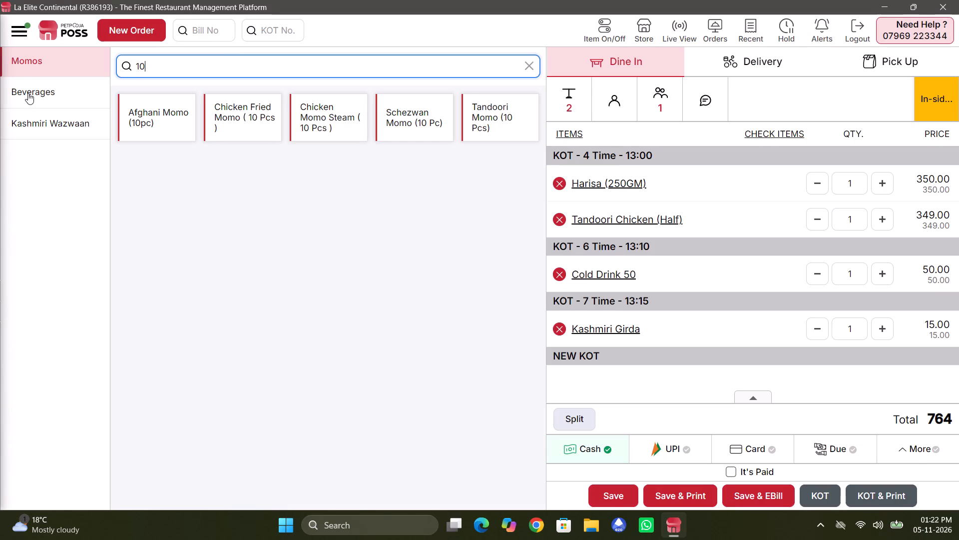
left_click(28, 91)
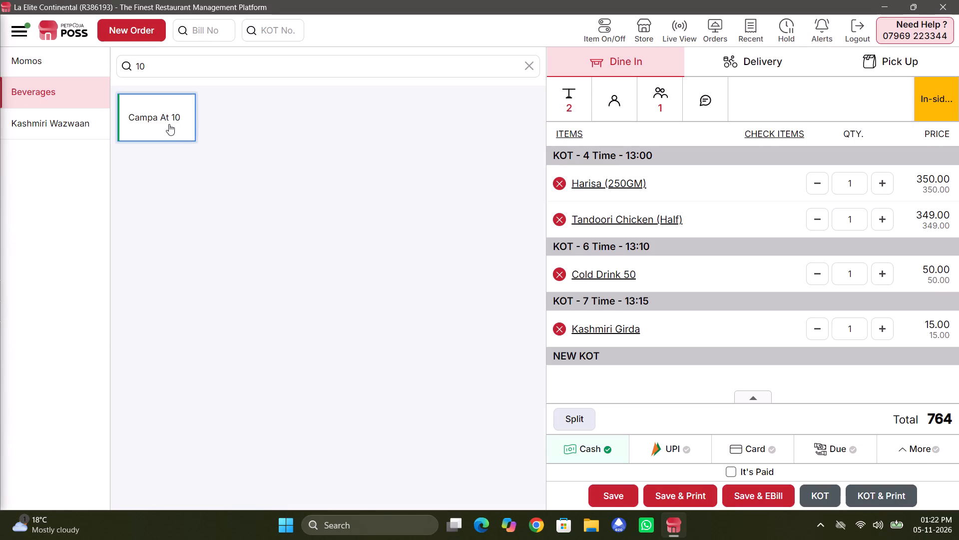
Search for water, add one Water 750ml from Beverages to table 2's order, and issue its KOT without printing.
left_click(229, 64)
key("BackSpace")
key("BackSpace")
key("BackSpace")
key("BackSpace")
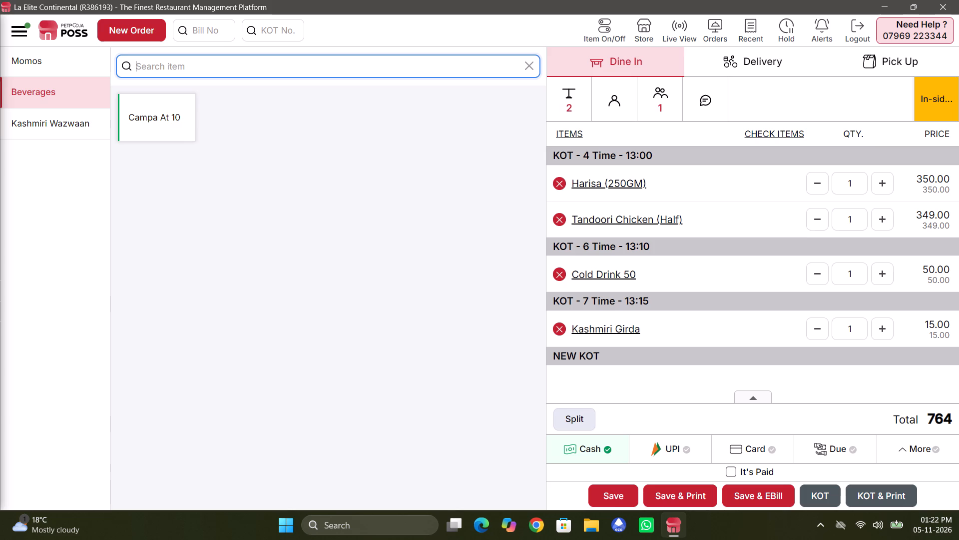
type("water")
key("Return")
left_click(53, 84)
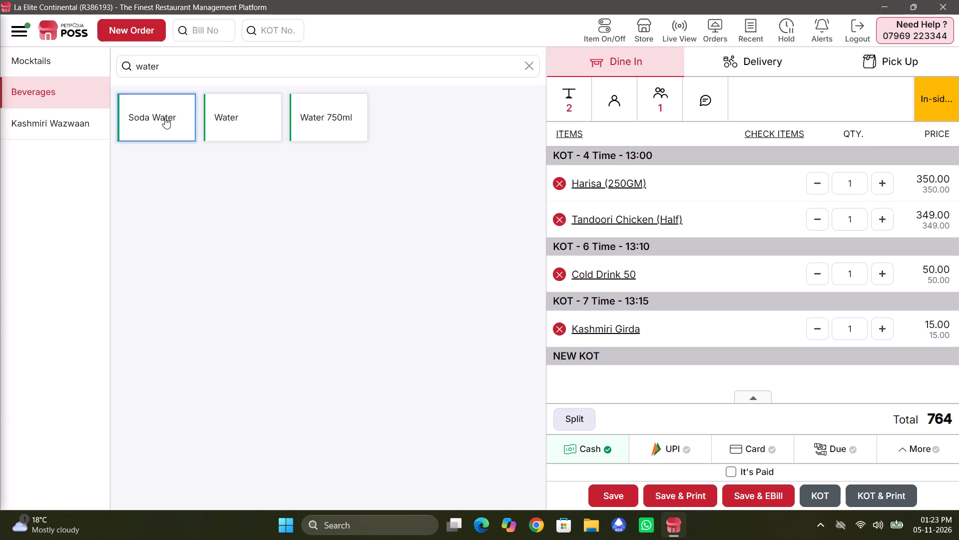
left_click(339, 108)
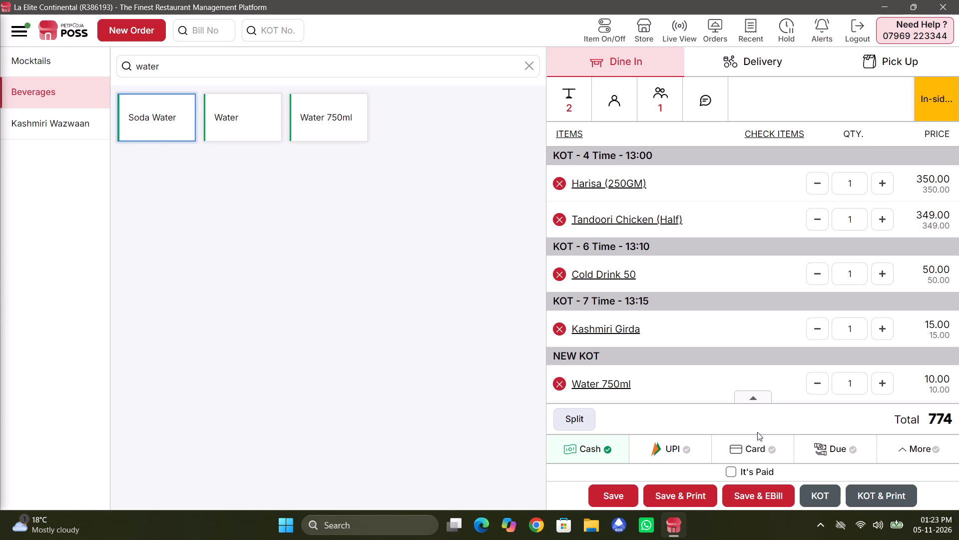
left_click(829, 495)
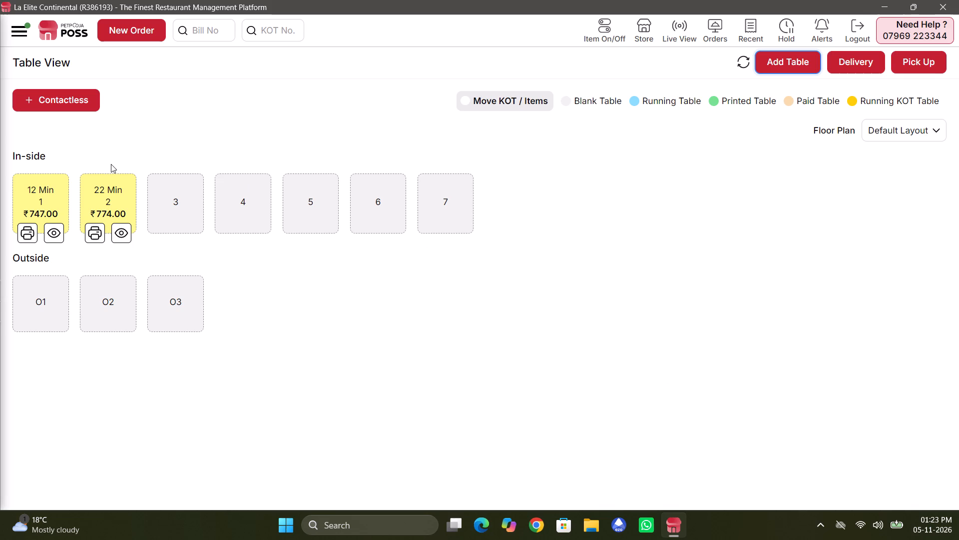
Print the bill for table 2 from the table overview.
left_click(96, 230)
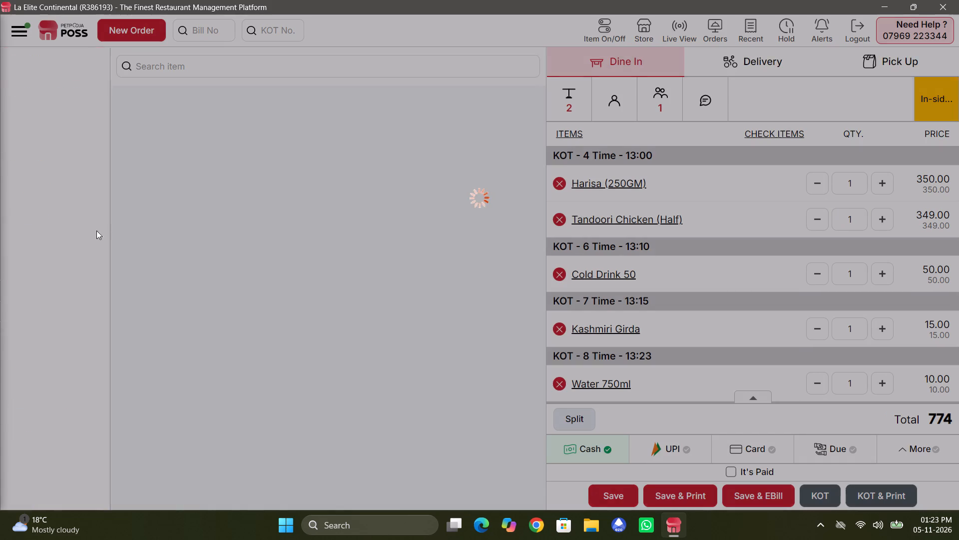
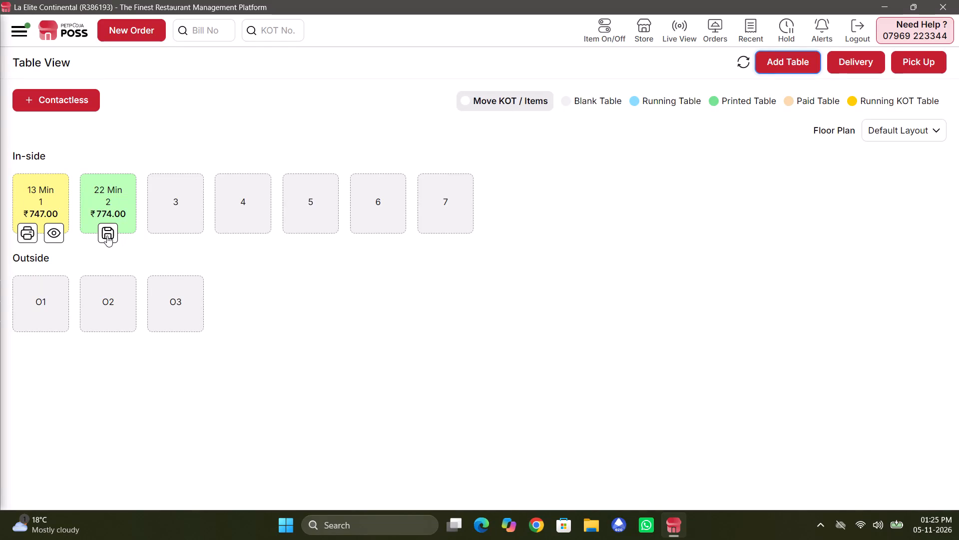
Settle and save table 2's printed bill with Cash as the payment type.
left_click(107, 235)
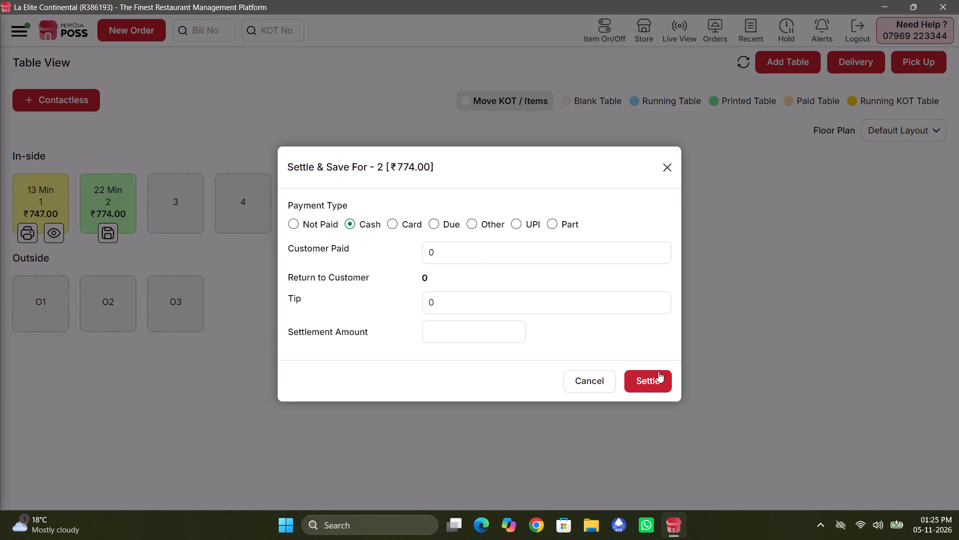
left_click(658, 370)
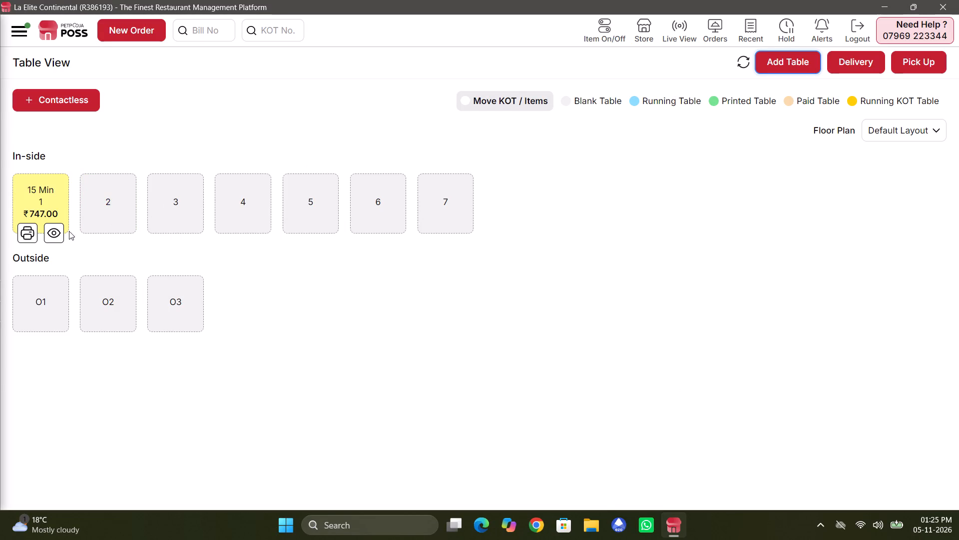
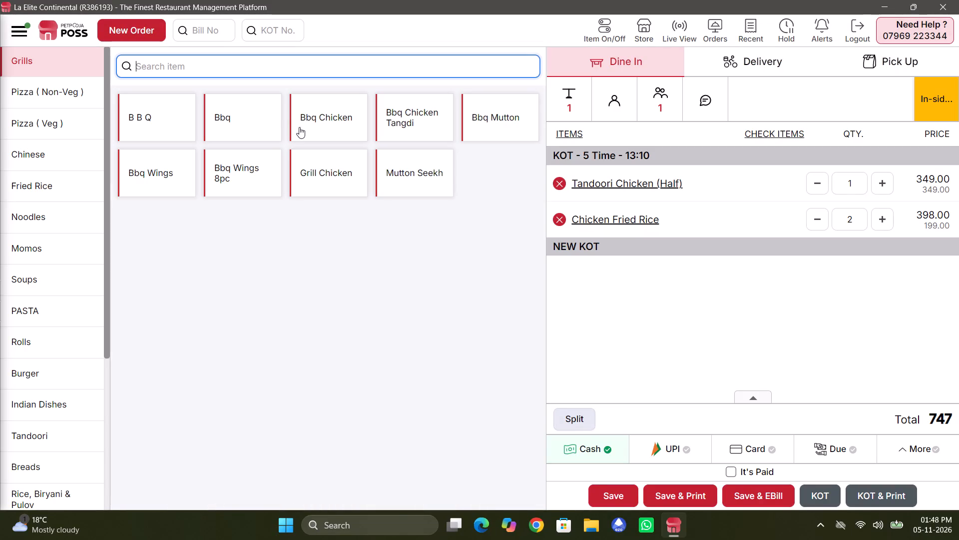
Add one Campa At 10 from Beverages to table 1's running order and issue its KOT without printing.
left_click(264, 66)
type("10")
key("Return")
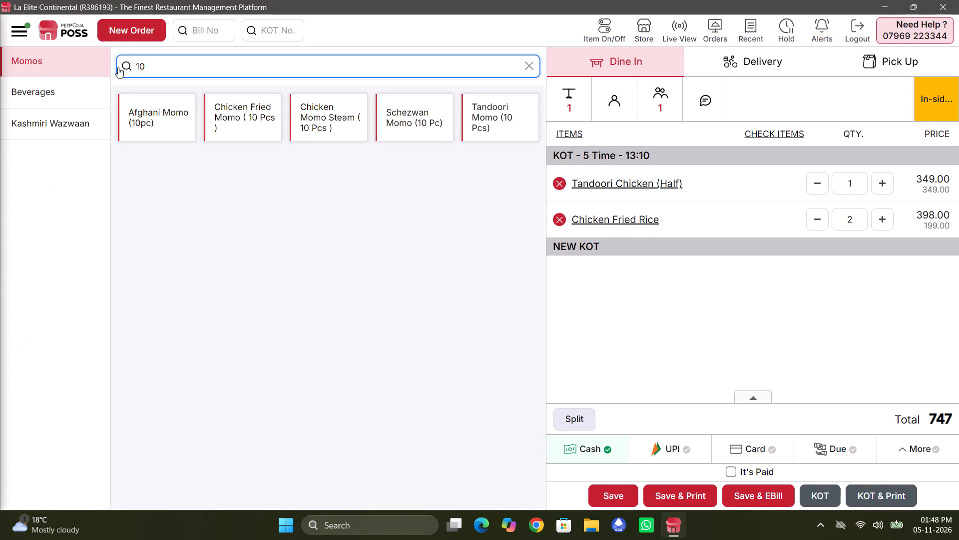
left_click(41, 86)
left_click(175, 125)
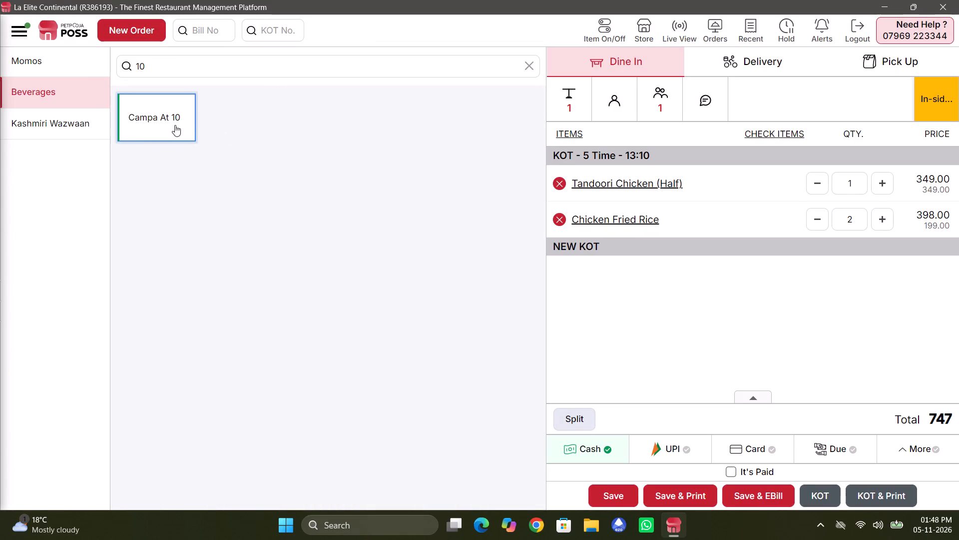
left_click(828, 501)
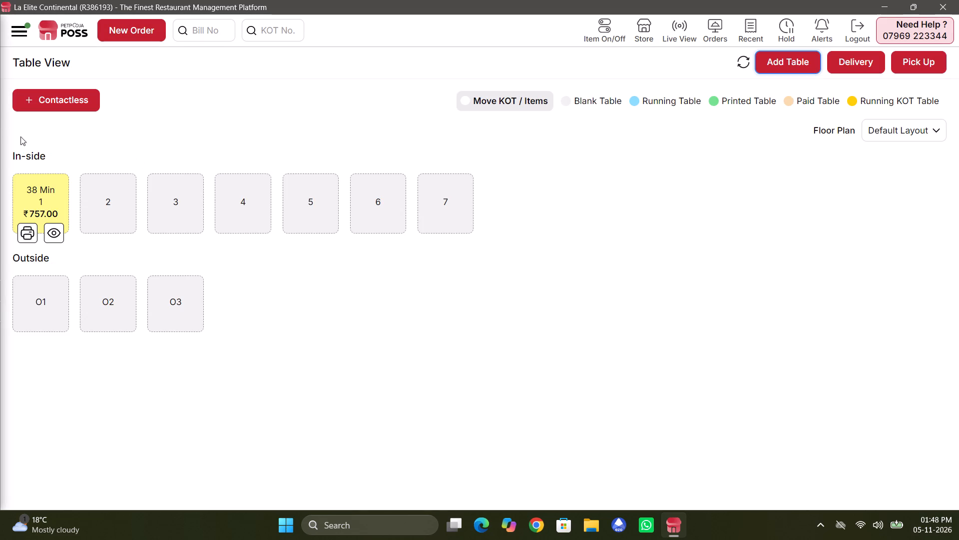
Print the bill for In-side table 1 from the table view.
left_click(24, 239)
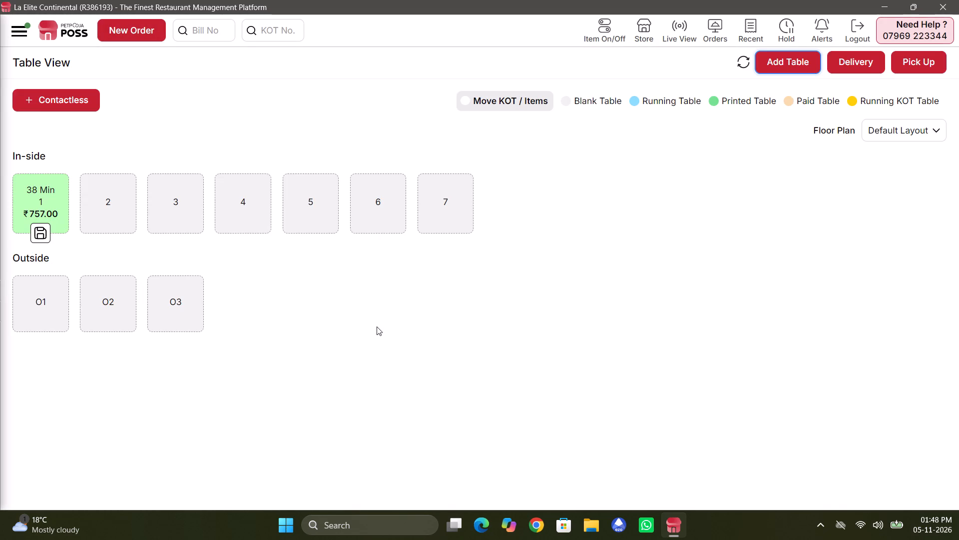
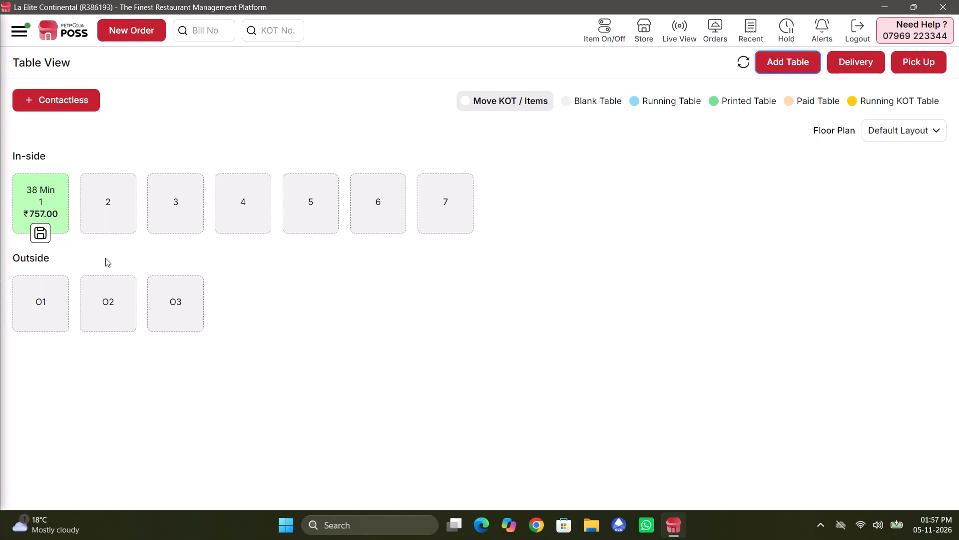
Open In-side table 1's printed order, search the items for water, and add one Water 750ml from Beverages.
left_click(51, 216)
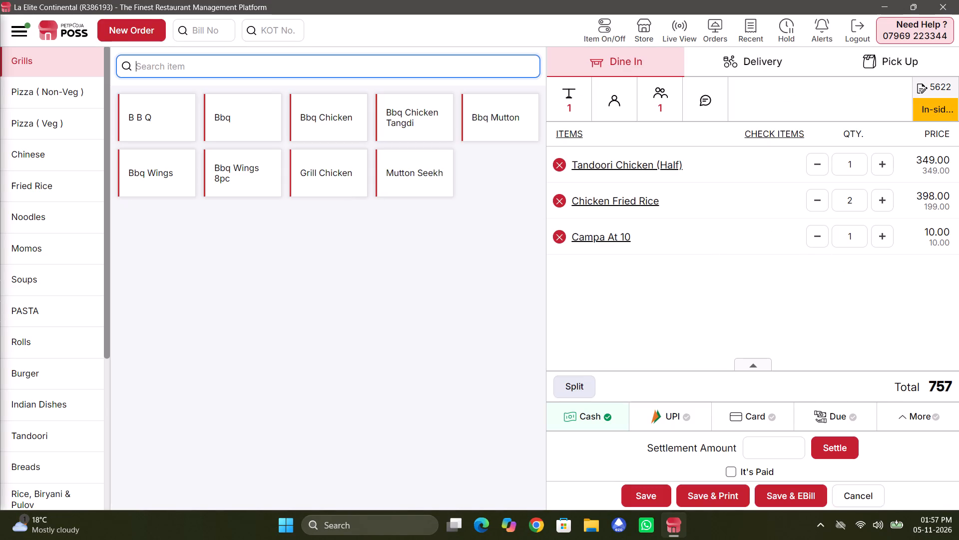
left_click(268, 74)
type("20")
key("Return")
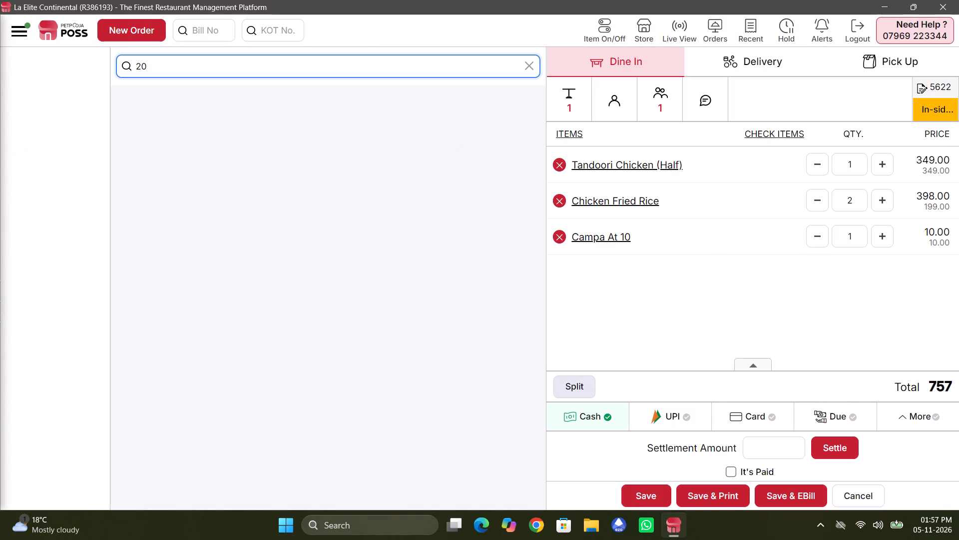
key("equal")
key("BackSpace")
key("BackSpace")
key("BackSpace")
key("BackSpace")
type("watrer")
key("Return")
key("Return")
key("Return")
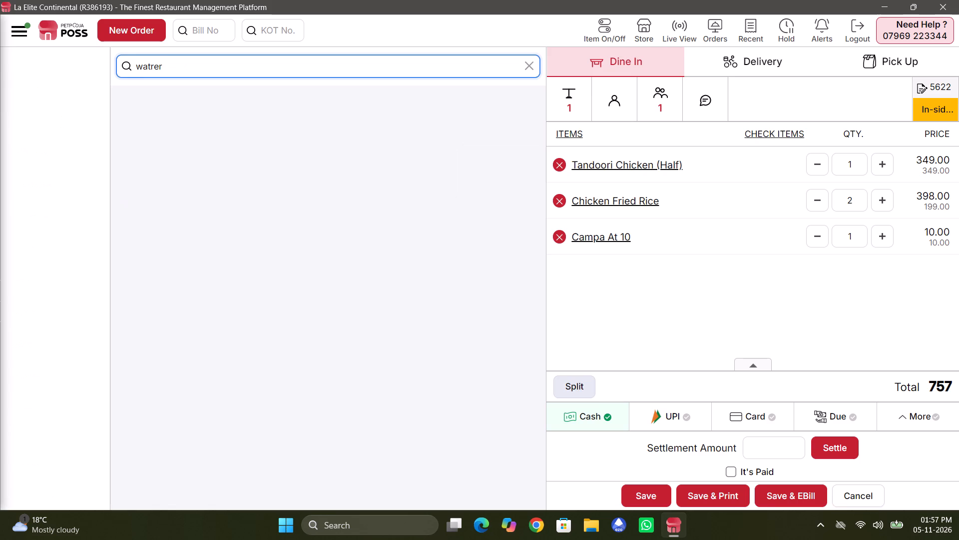
key("Return")
key("BackSpace")
key("Return")
key("Return")
key("BackSpace")
key("BackSpace")
type("er")
key("Return")
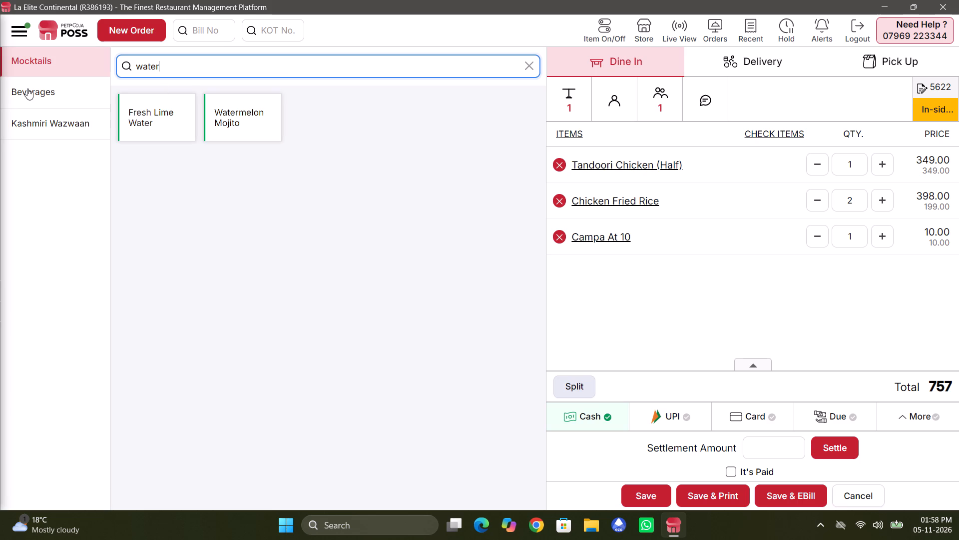
left_click(27, 88)
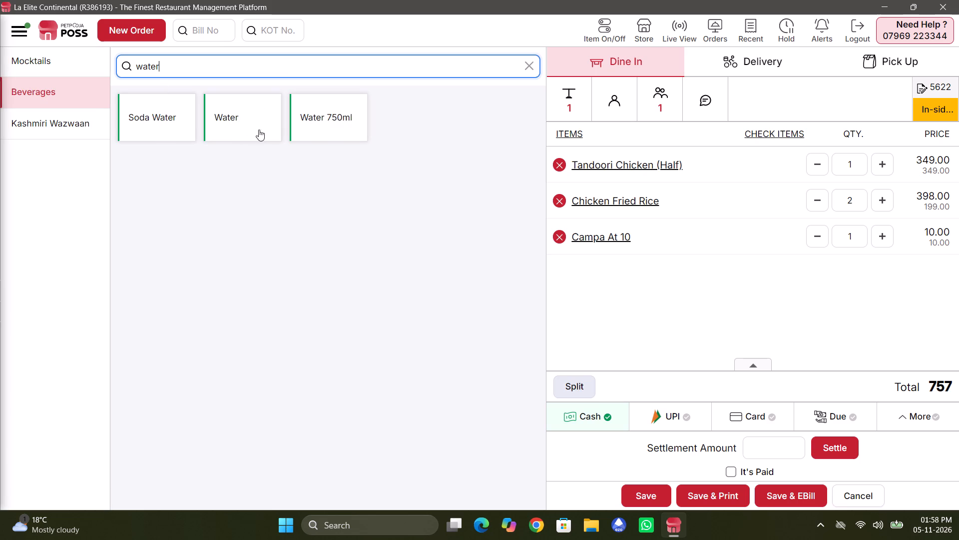
left_click(335, 126)
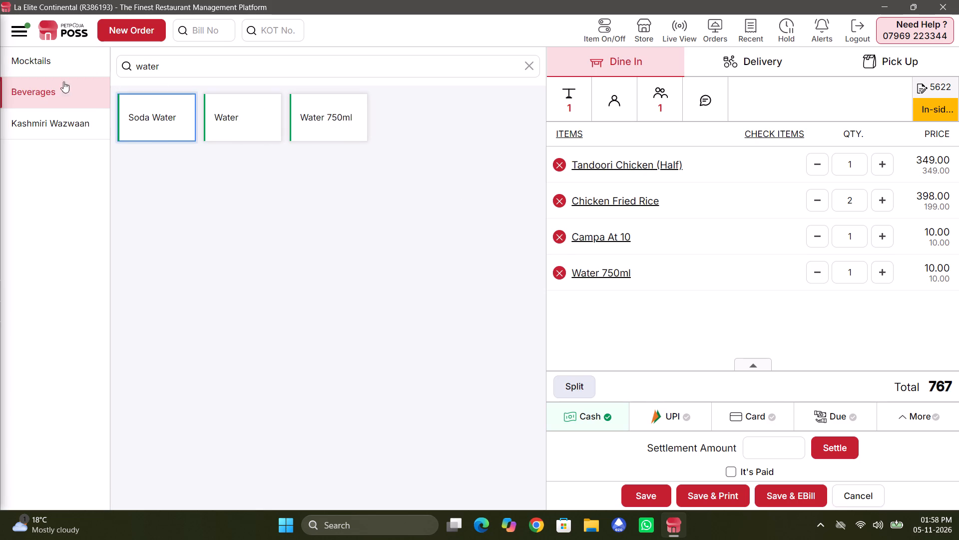
Replace the Water 750ml in table 1's order with one Water from Beverages.
left_click(223, 132)
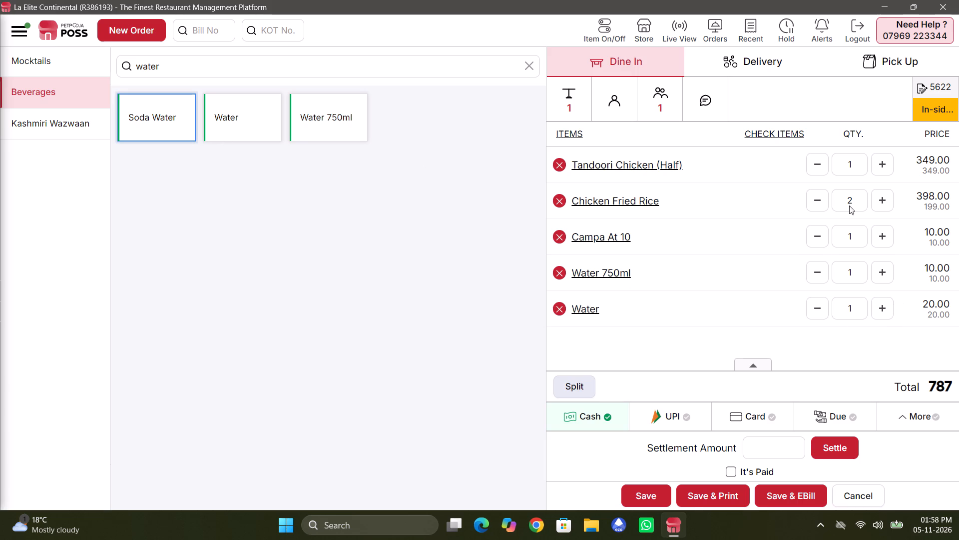
left_click(556, 273)
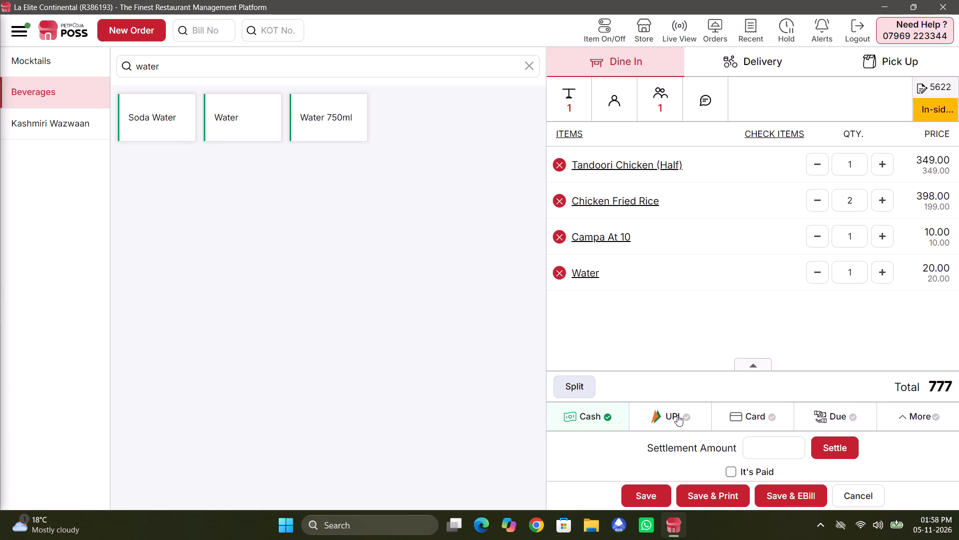
Settle table 1's order with Cash as the payment method.
left_click(847, 449)
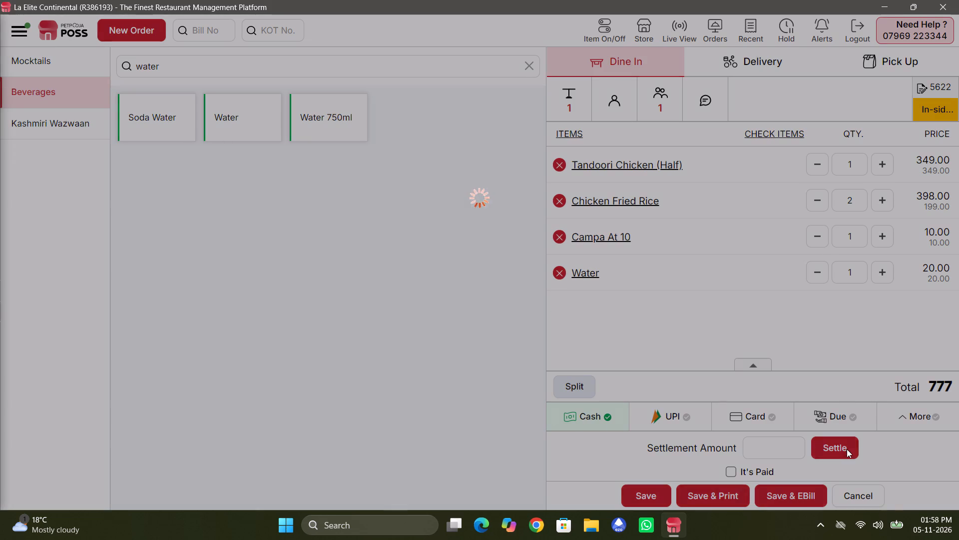
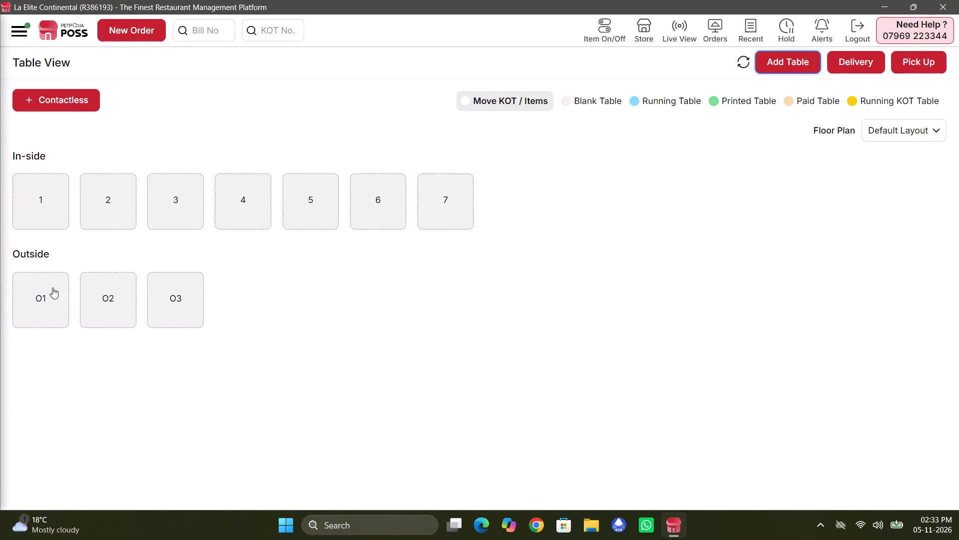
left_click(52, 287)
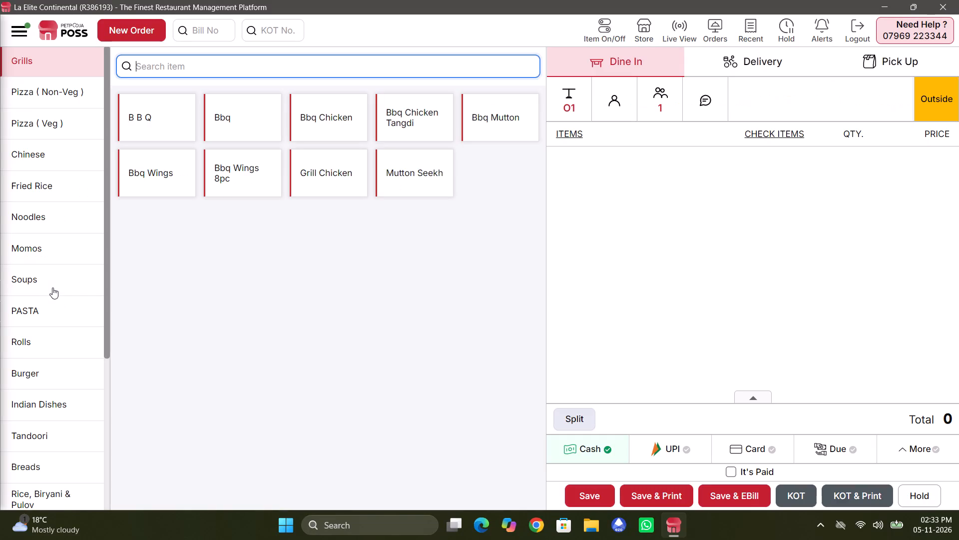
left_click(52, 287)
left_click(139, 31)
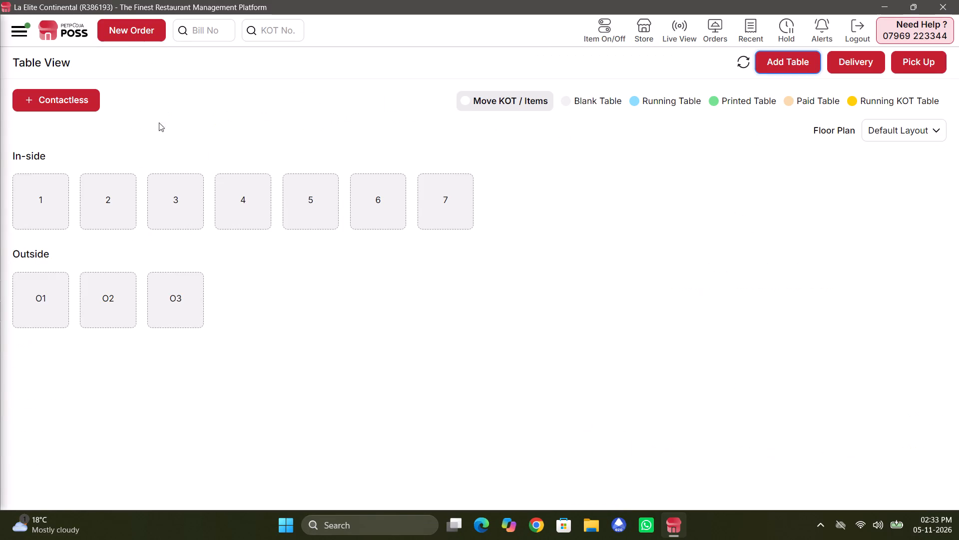
Start an order for In-side table 2, search the items for pasta, and add one White Alfredo Sauce from the PASTA category.
left_click(123, 181)
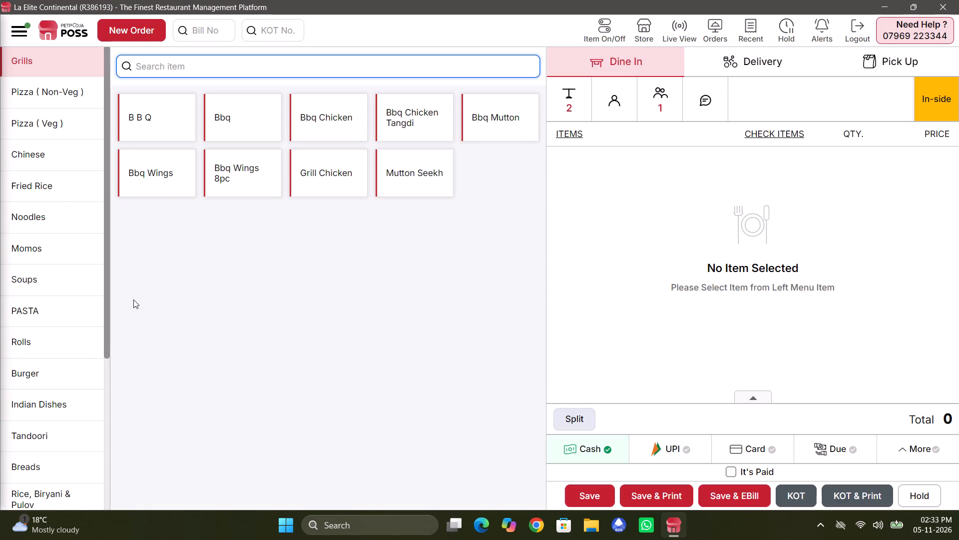
left_click(158, 66)
type("pasta")
key("Return")
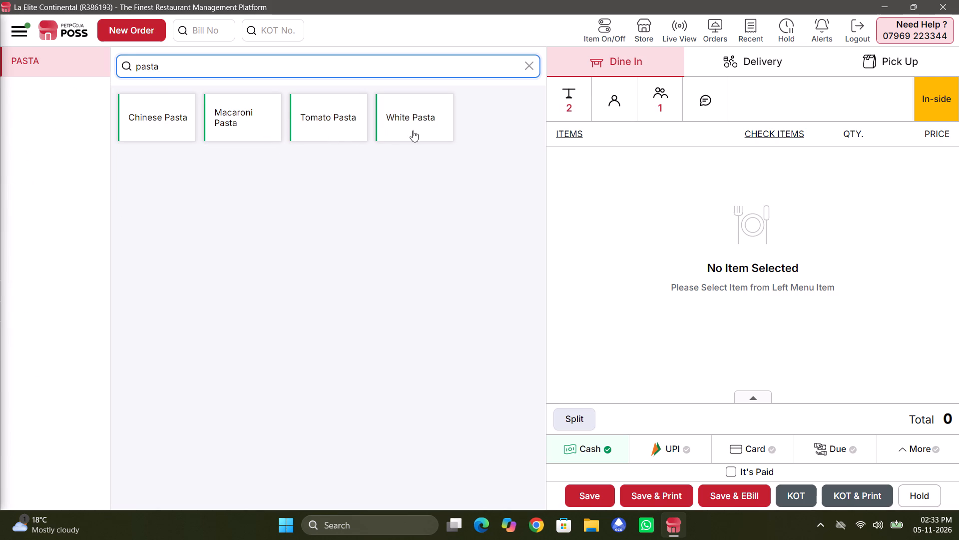
left_click(528, 59)
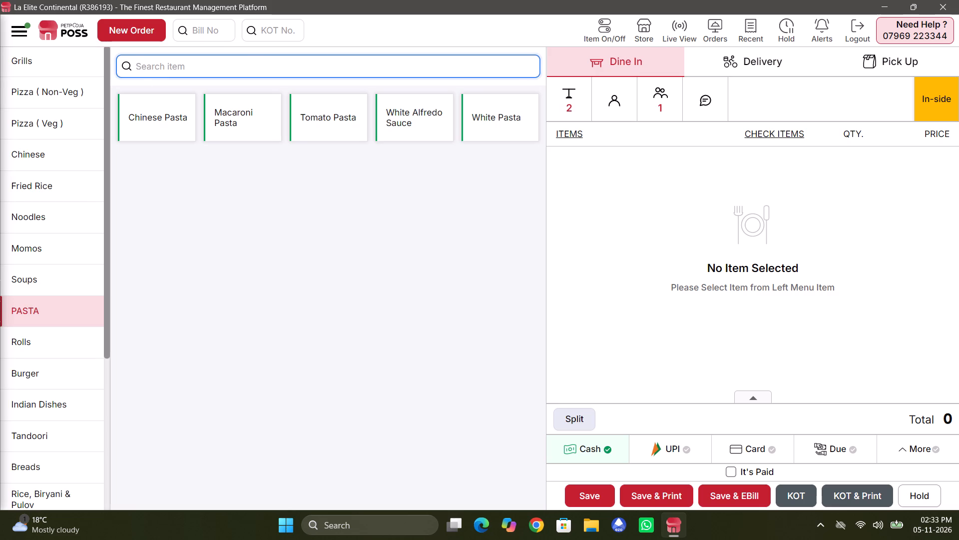
left_click(49, 304)
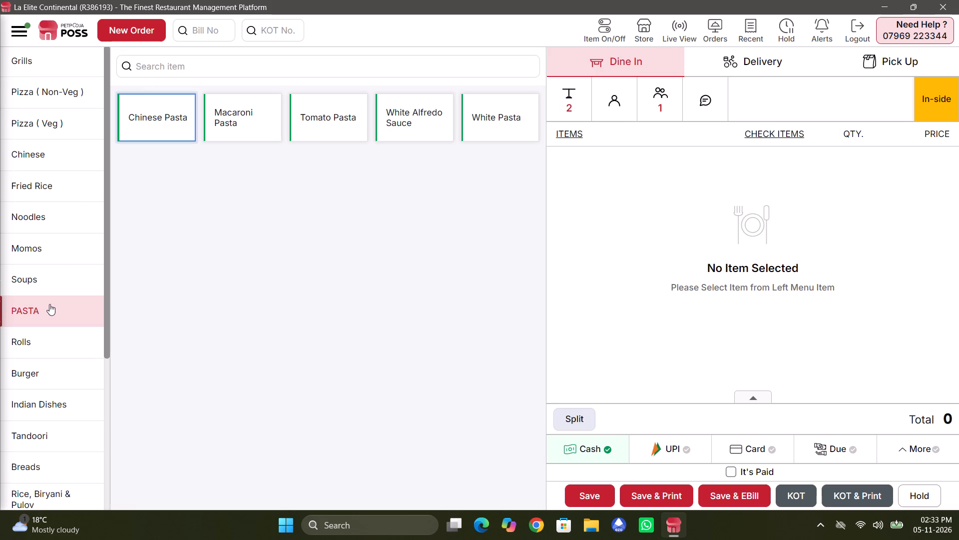
left_click(427, 109)
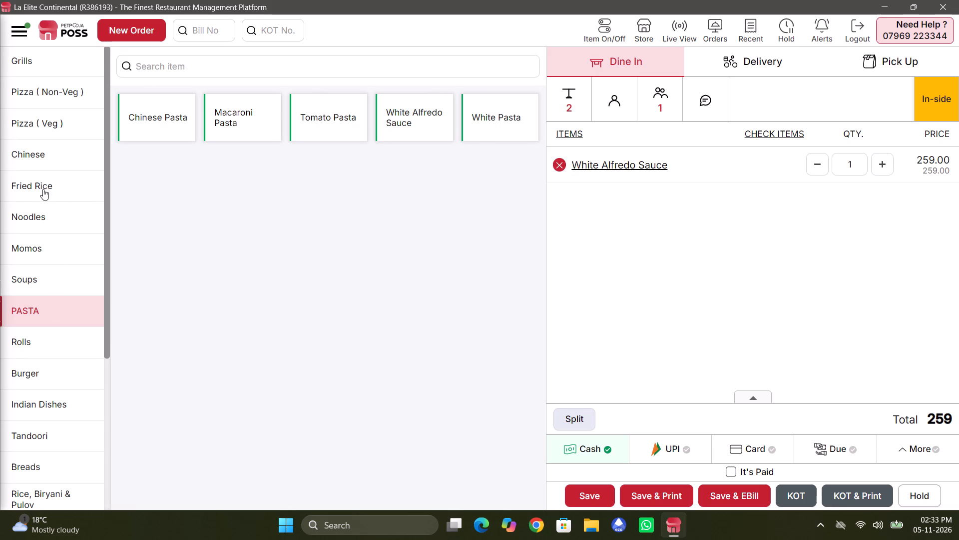
Add one Chicken Momo Steam (10 Pcs) from Momos to table 2's order, then issue and print its KOT.
left_click(34, 249)
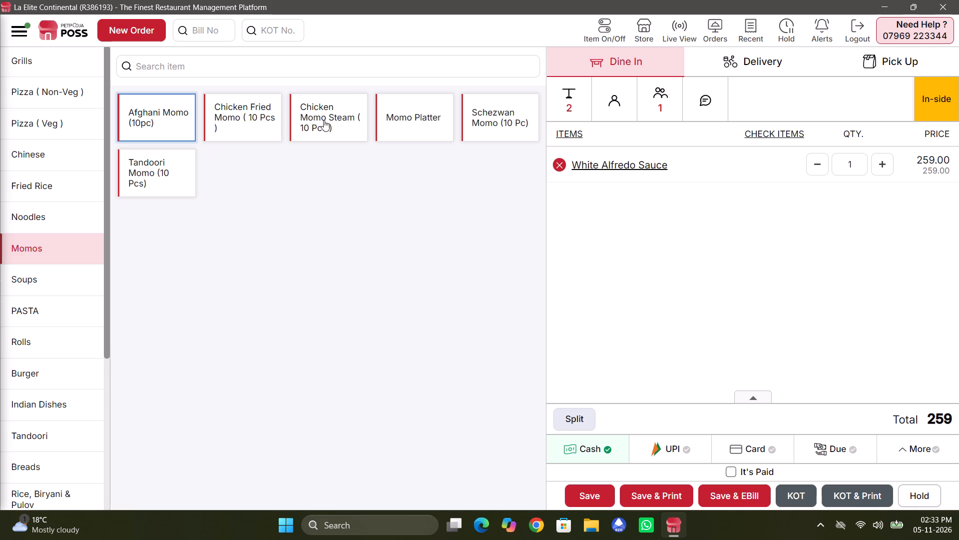
left_click(325, 120)
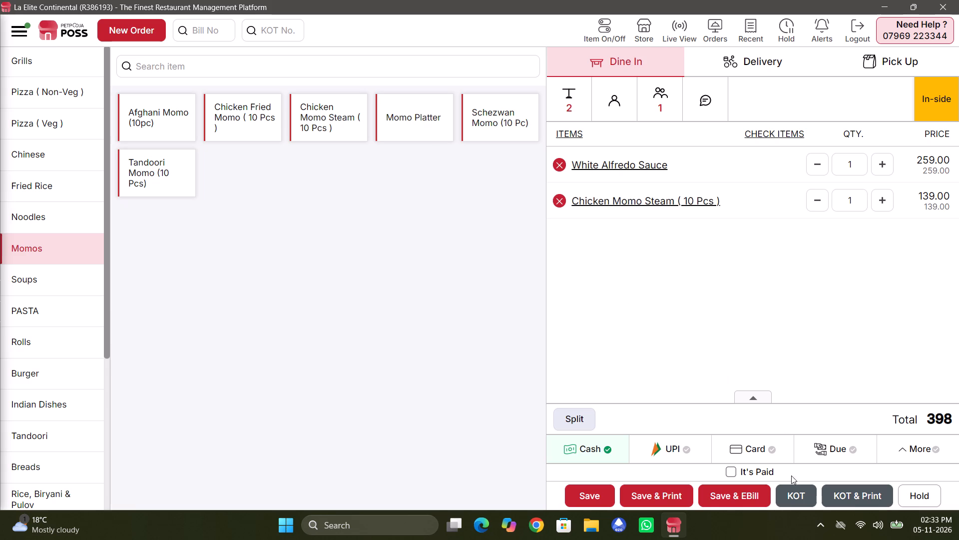
left_click(850, 485)
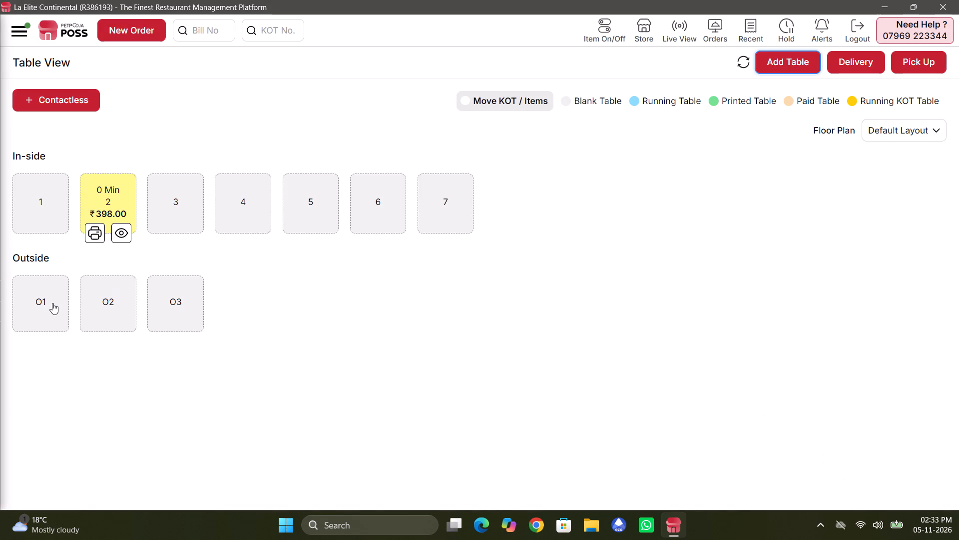
Start an order for Outside table O1 with one Bbq Chicken from Grills and one Afghani Momo (10pc) from Momos.
left_click(52, 303)
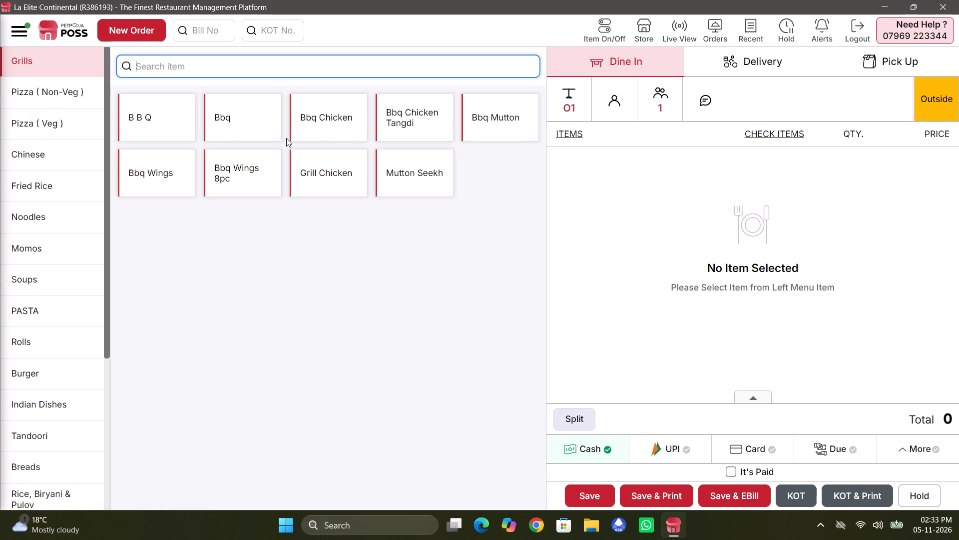
left_click(339, 124)
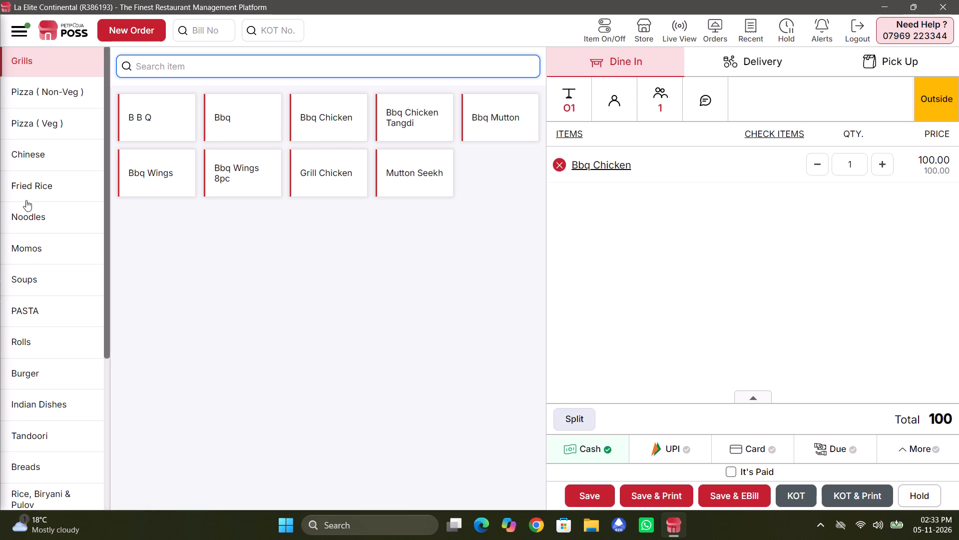
left_click(36, 241)
left_click(175, 117)
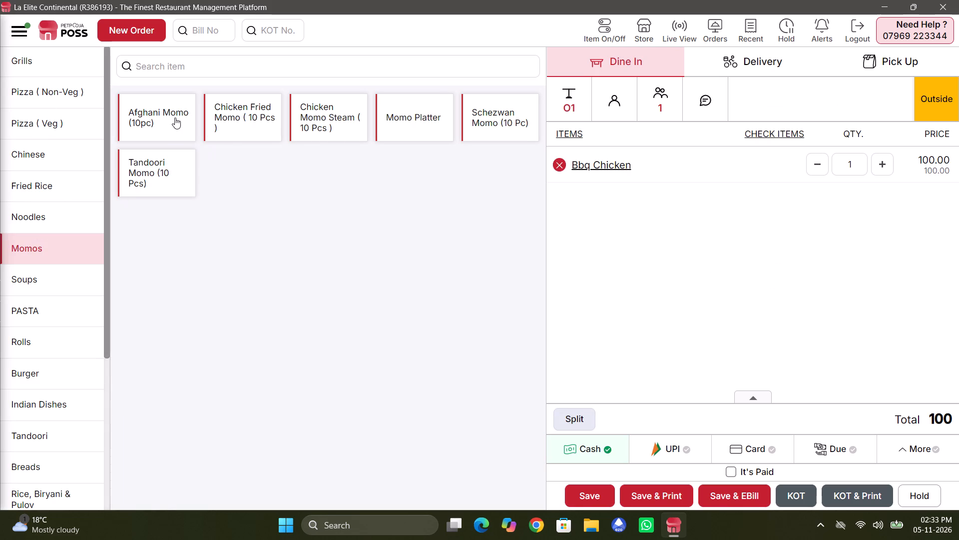
Assign the saved customer swiggy to table O1's order, then issue and print its KOT.
left_click(626, 98)
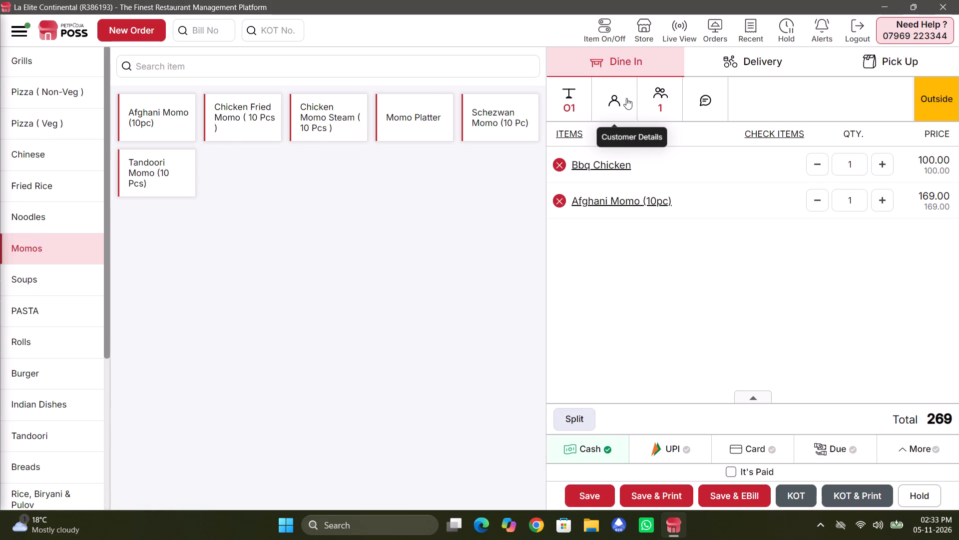
left_click(630, 177)
type("swi")
left_click(637, 198)
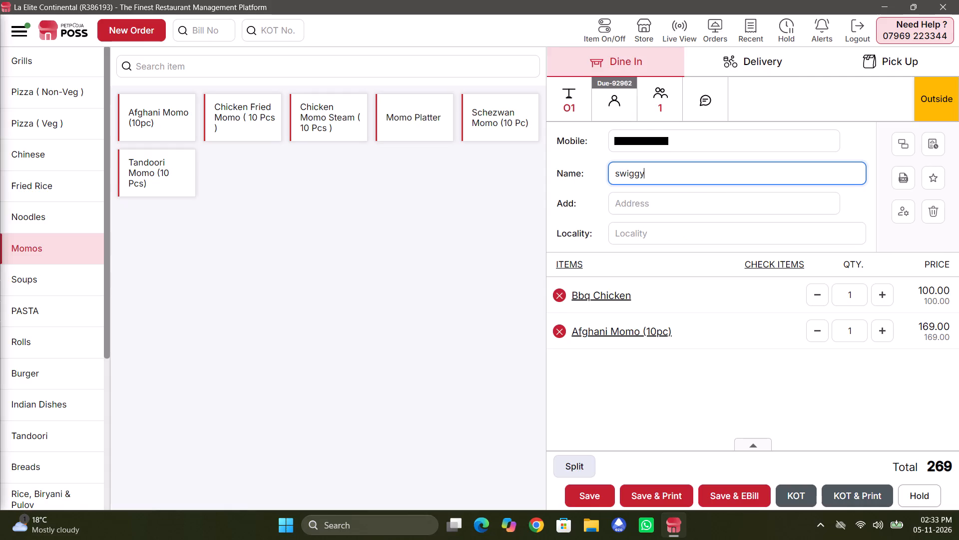
left_click(849, 486)
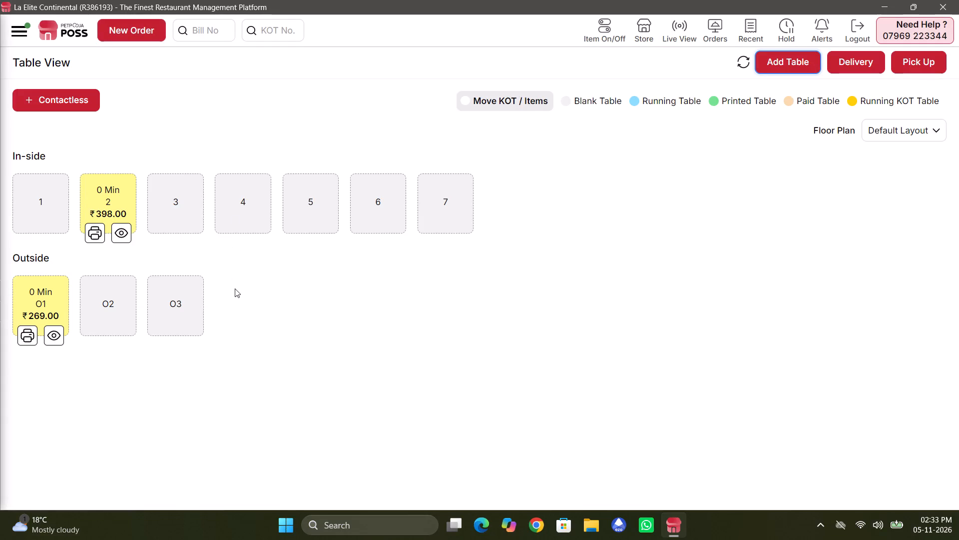
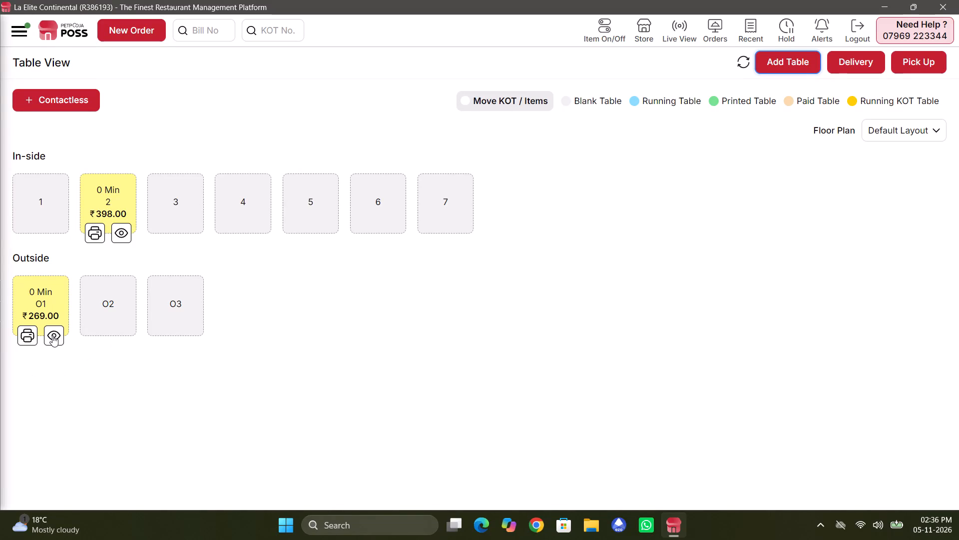
Open Outside table O1's running order, set its payment type to Due, and save the bill with an e-bill.
left_click(52, 335)
left_click(844, 452)
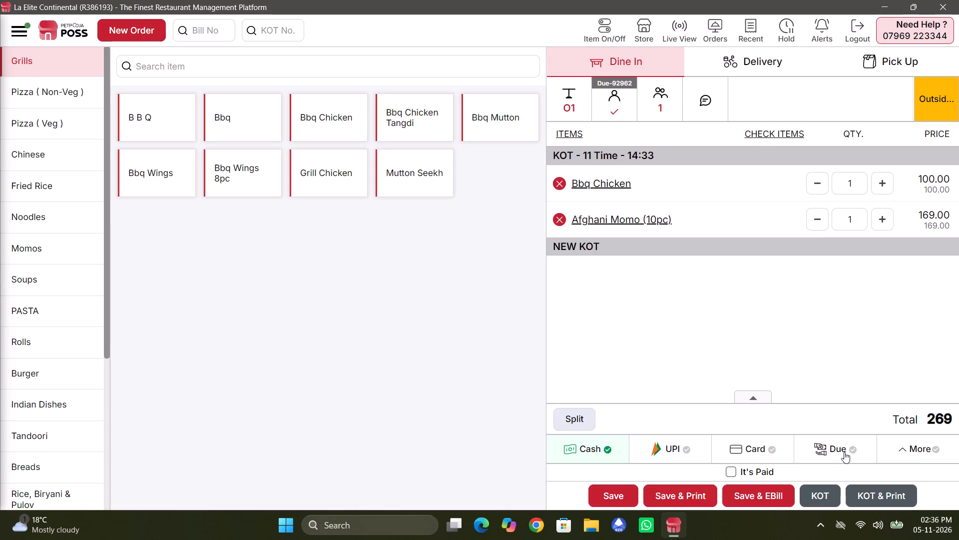
left_click(760, 486)
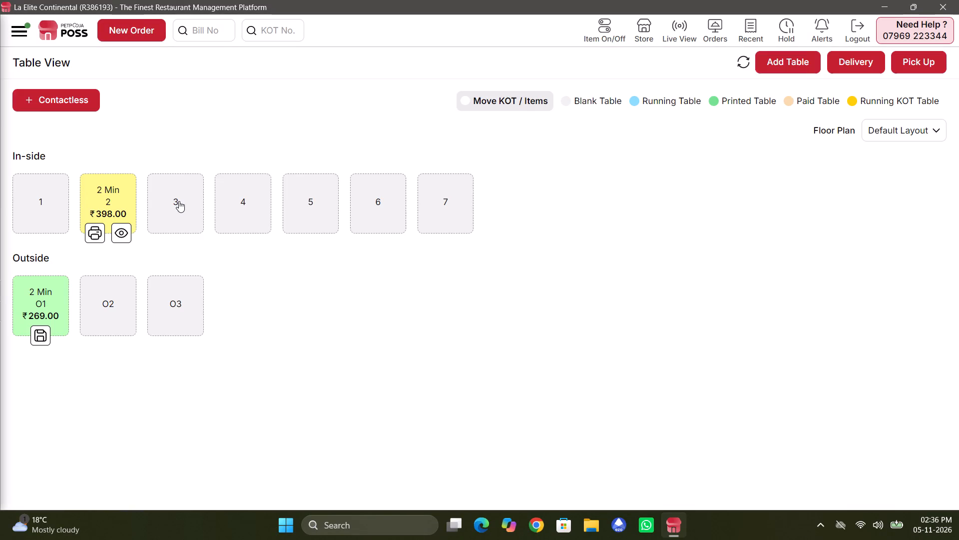
Open the settlement of Outside table O1's bill.
left_click(42, 334)
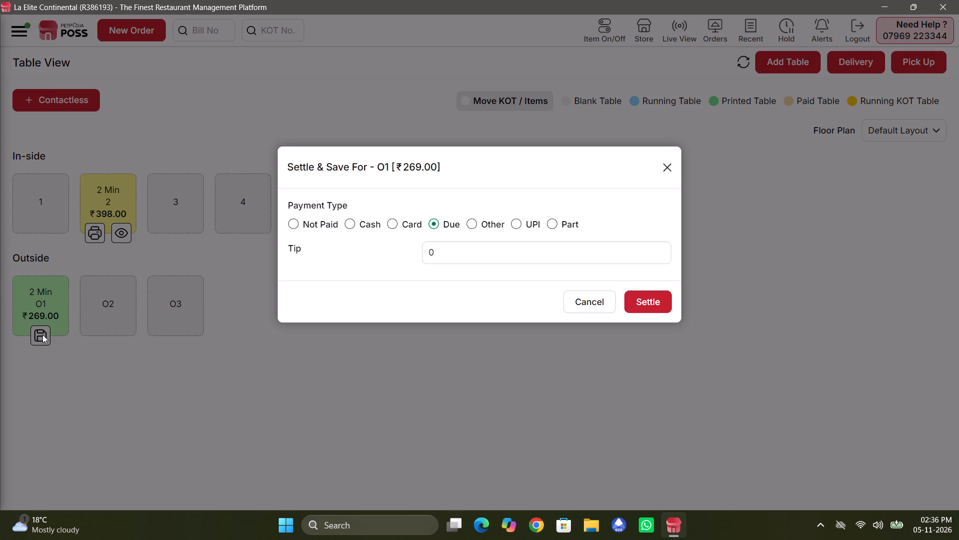
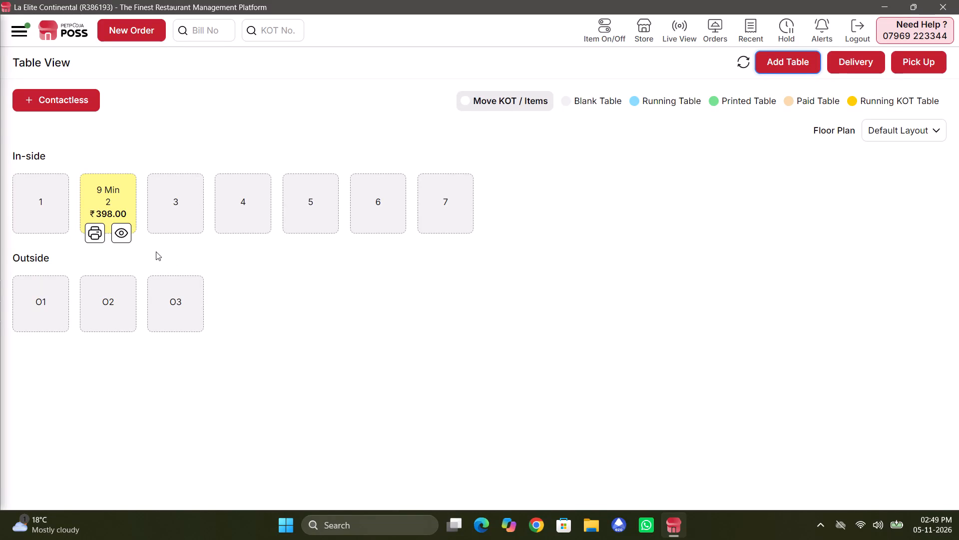
Review the running order of In-side table 2 and return to the table view.
left_click(123, 236)
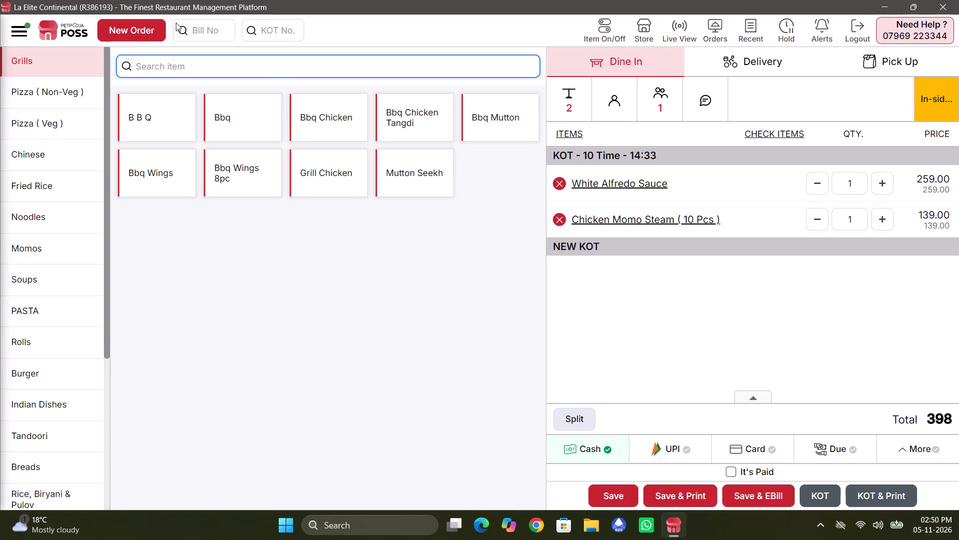
left_click(146, 35)
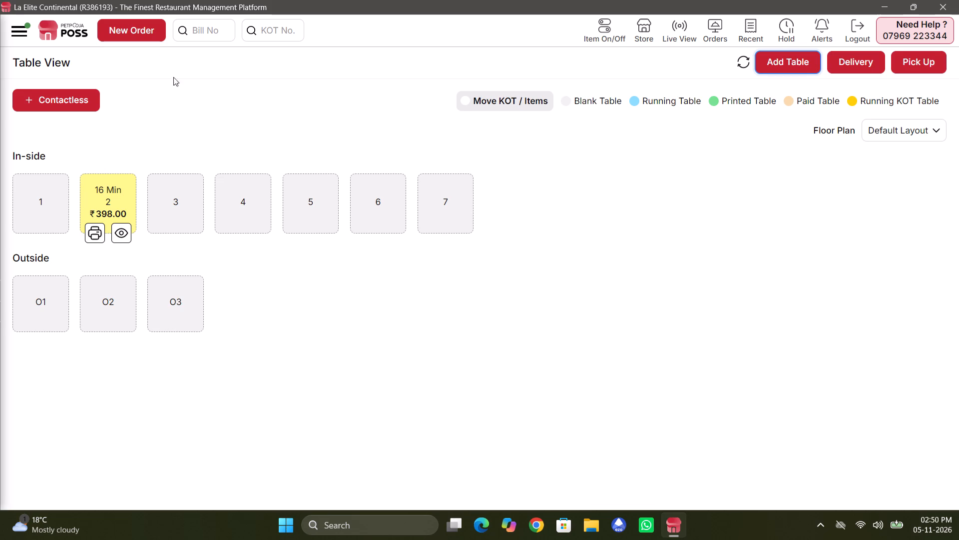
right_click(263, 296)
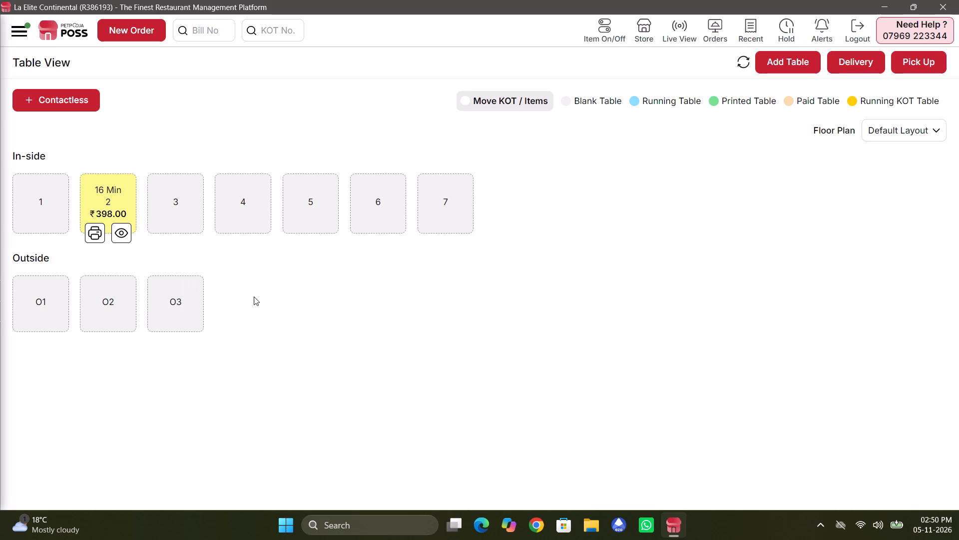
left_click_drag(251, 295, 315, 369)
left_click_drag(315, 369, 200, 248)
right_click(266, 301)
Create a dine-in order for In-side table 4 with two Chicken Biryani (Half) and issue and print its KOT.
left_click(237, 195)
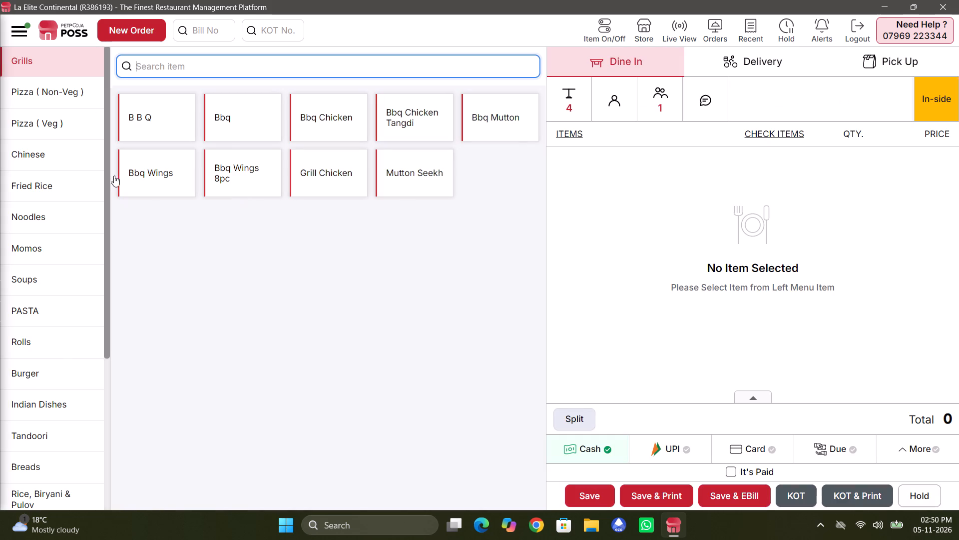
left_click(50, 497)
left_click(313, 124)
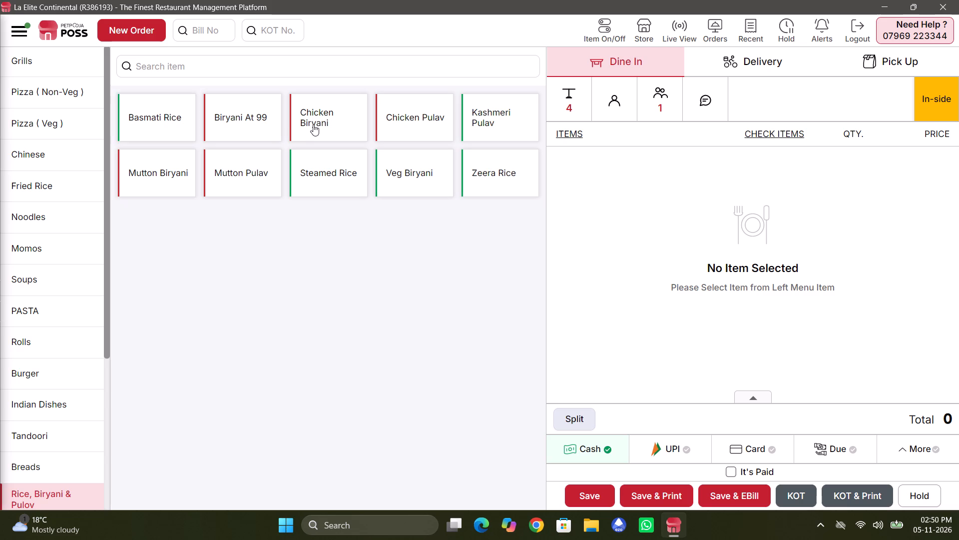
left_click(688, 330)
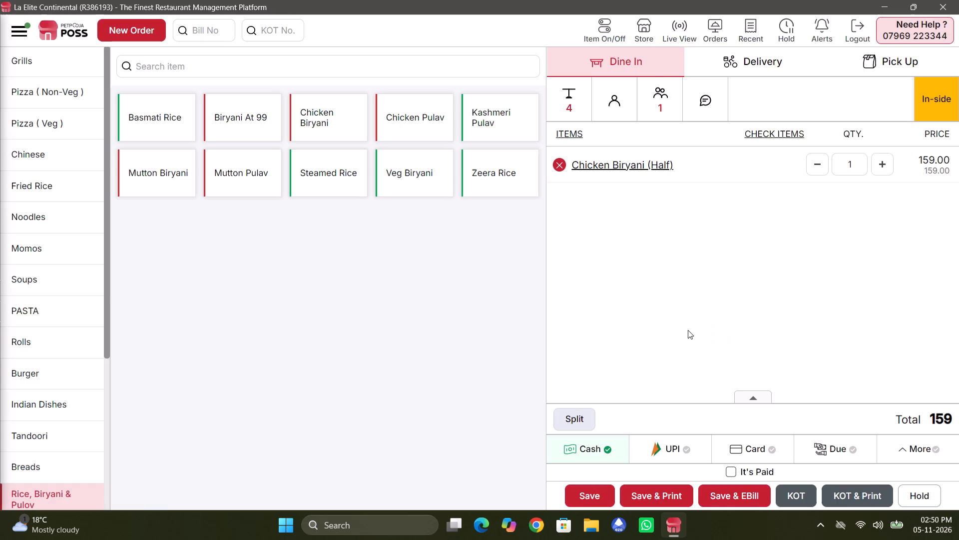
left_click(887, 166)
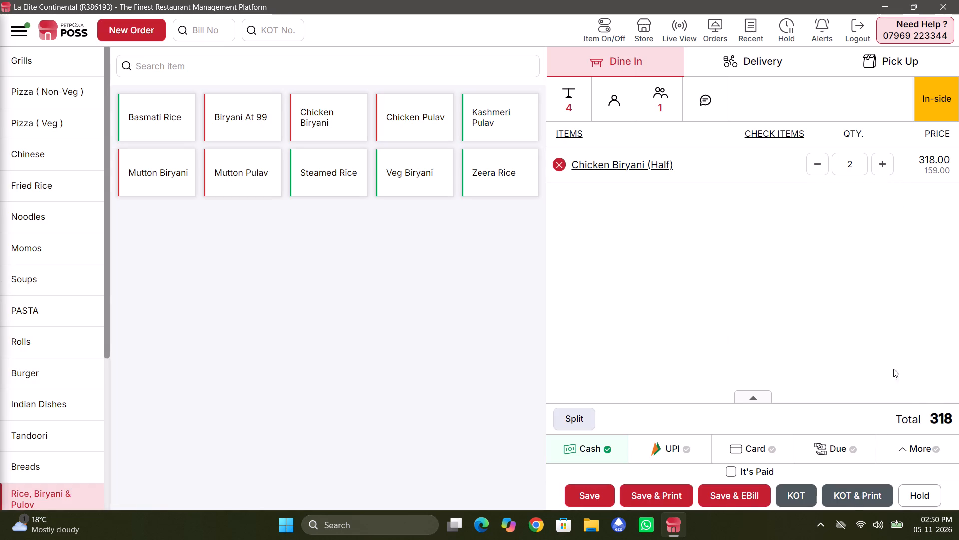
left_click(855, 499)
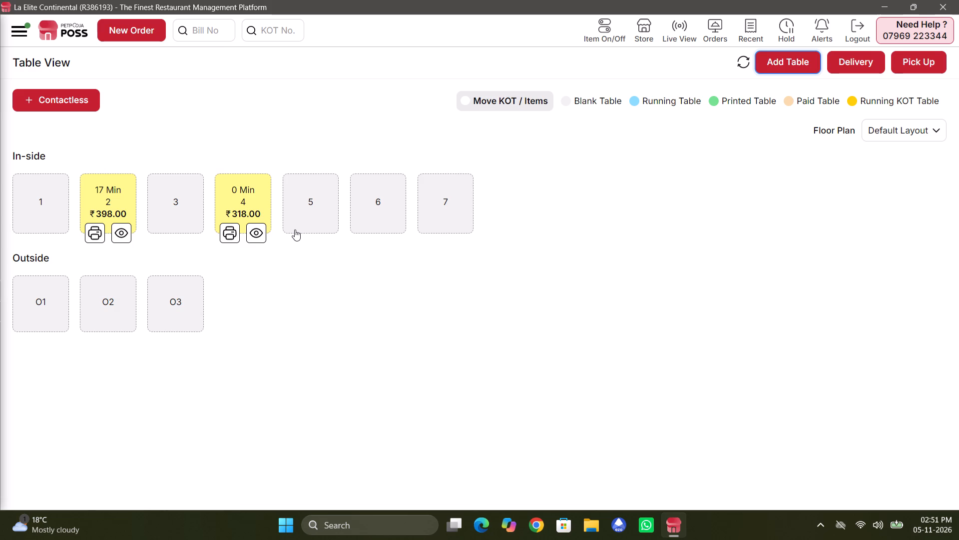
Search "water" in In-side table 4's running order, add one Water from Beverages, and issue the new KOT without printing.
left_click(251, 235)
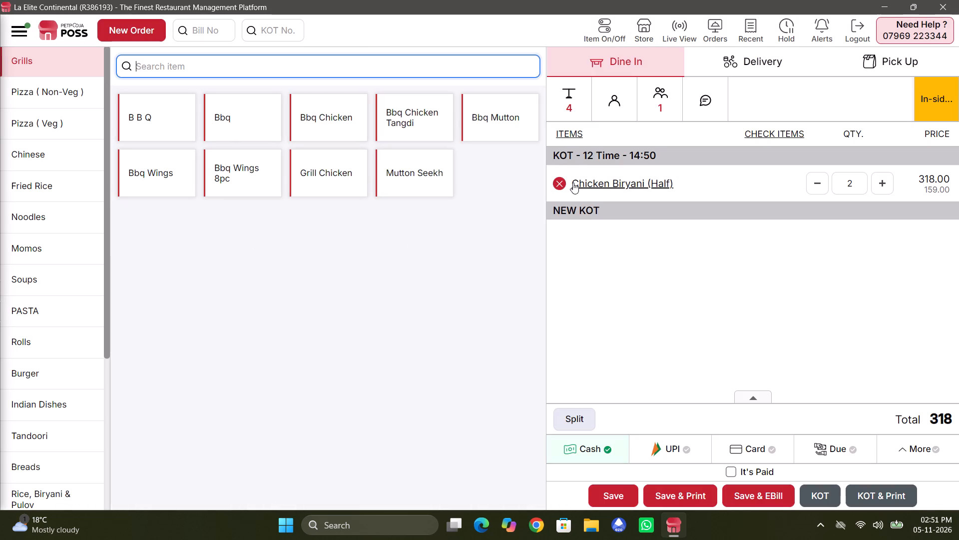
left_click(416, 67)
type("water")
key("Return")
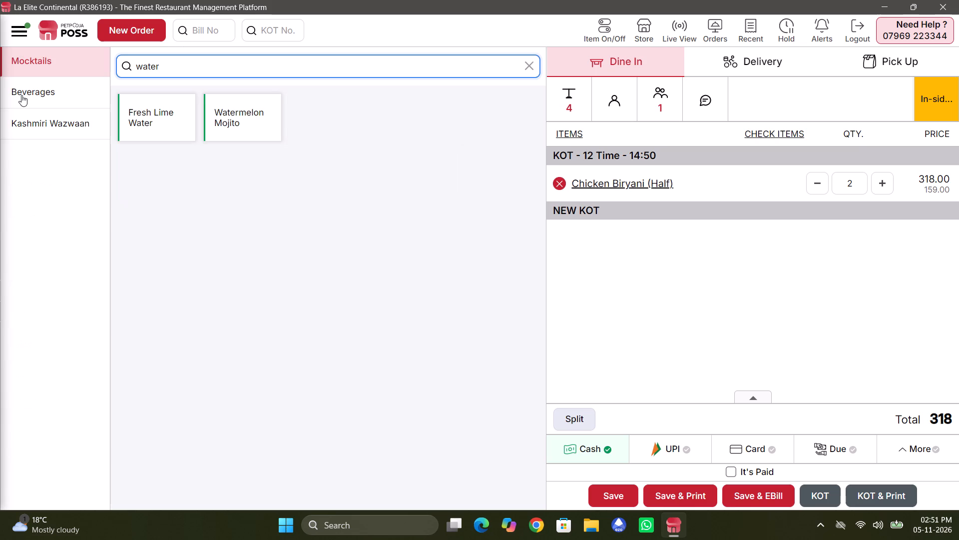
left_click(21, 95)
left_click(245, 117)
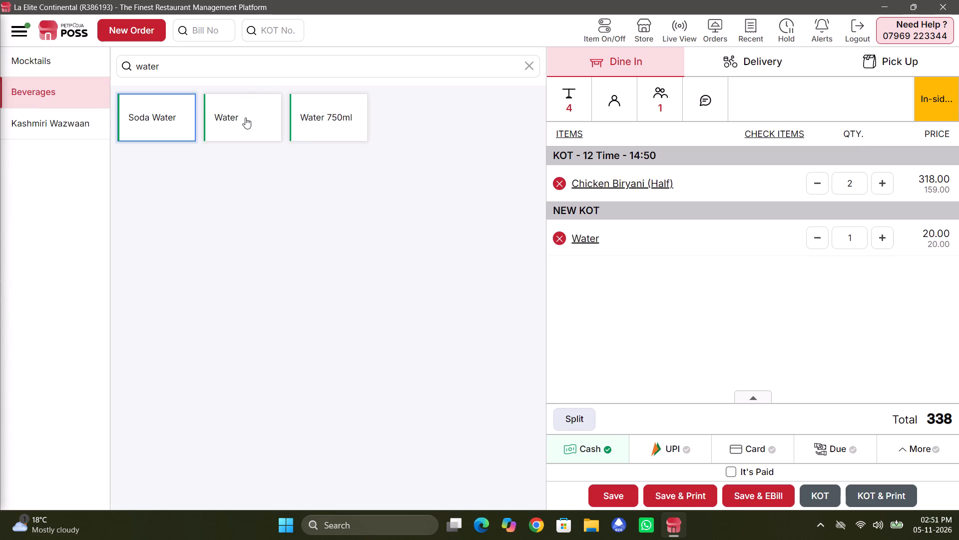
left_click(833, 497)
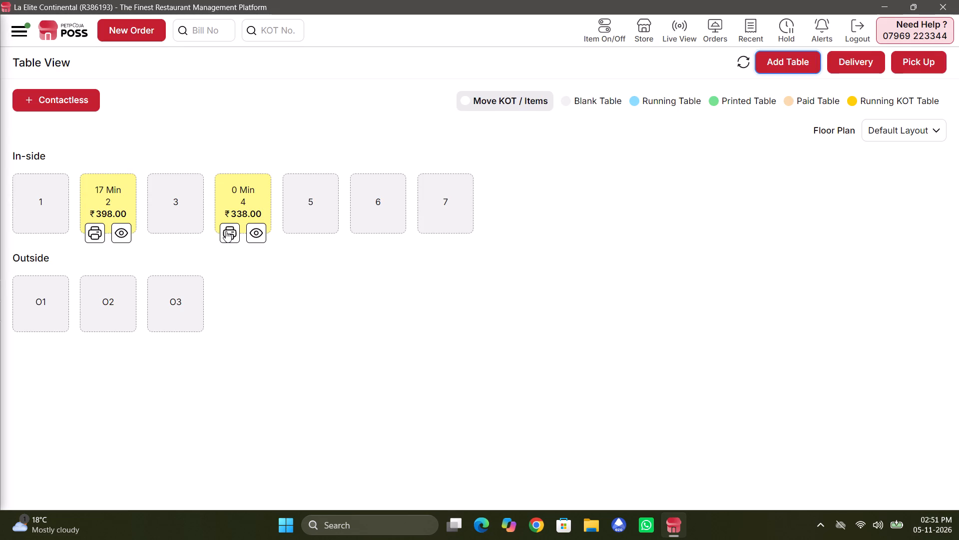
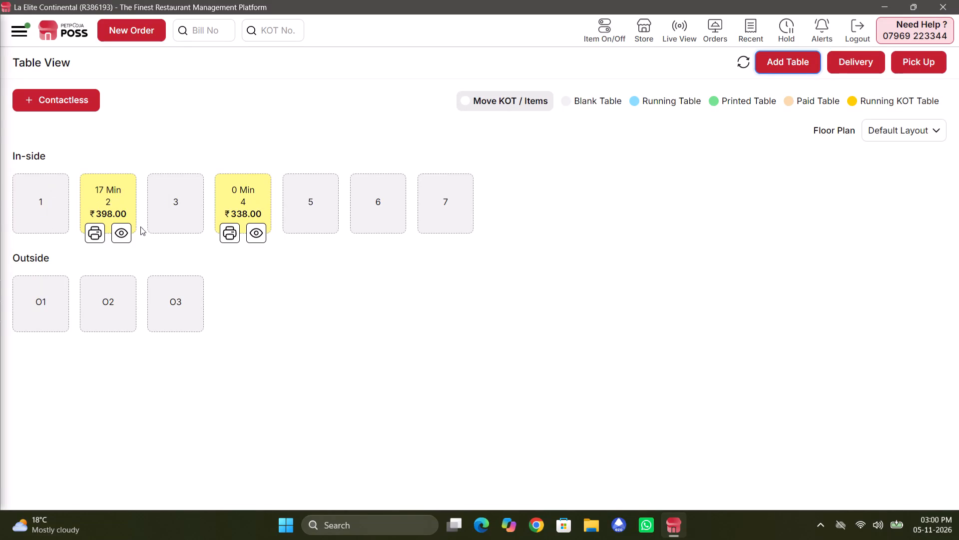
Search "water" in In-side table 2's running order, add one Water from Beverages, and save the order with an e-bill.
left_click(116, 239)
left_click(295, 65)
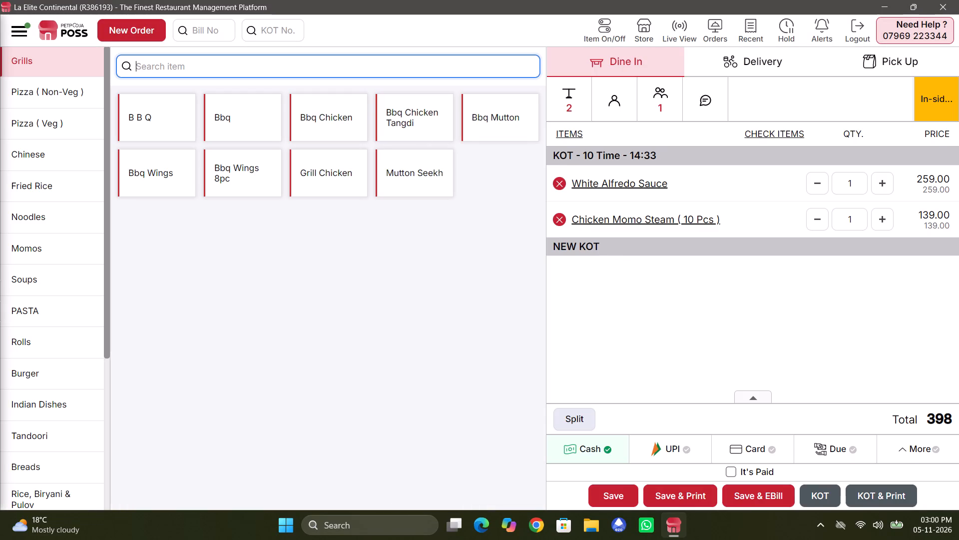
type("wayer")
key("BackSpace")
key("BackSpace")
key("BackSpace")
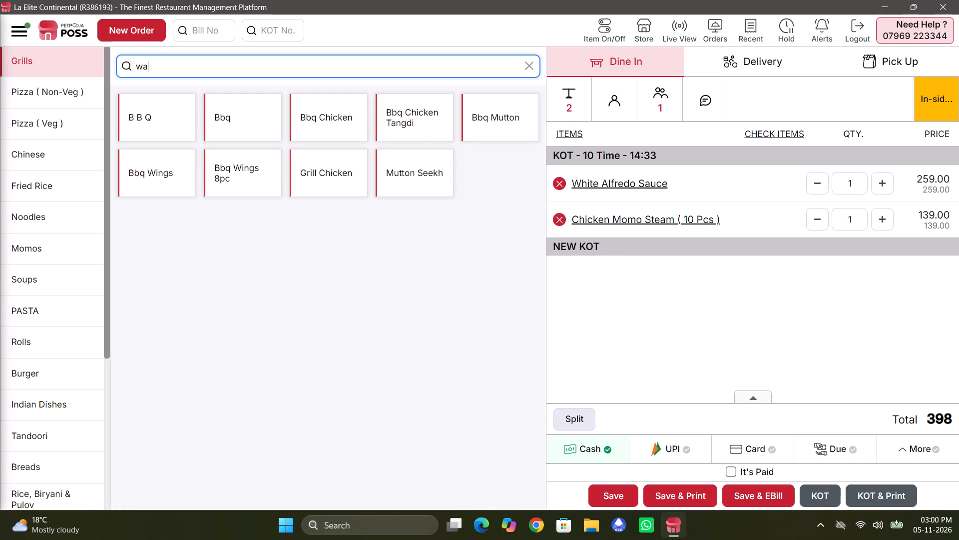
type("ter")
key("Return")
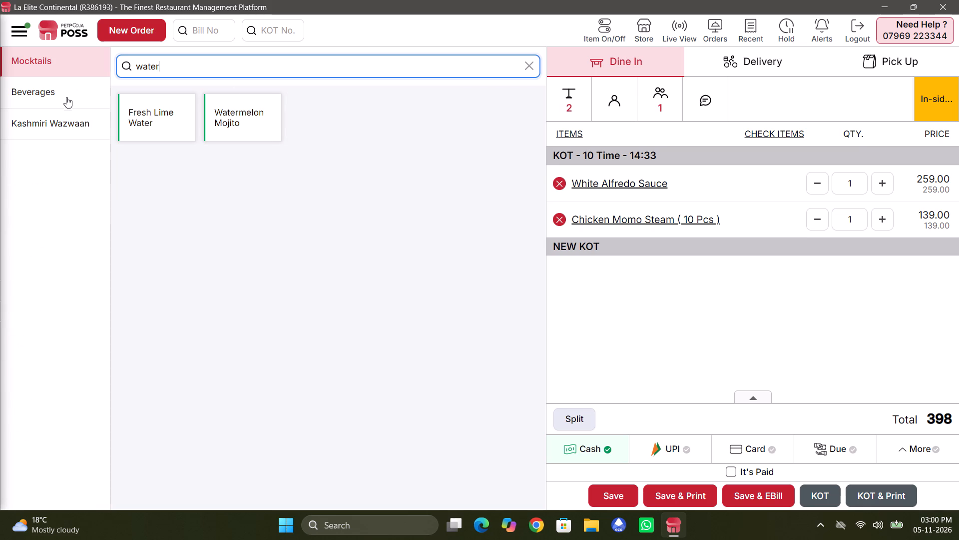
left_click(66, 93)
left_click(256, 121)
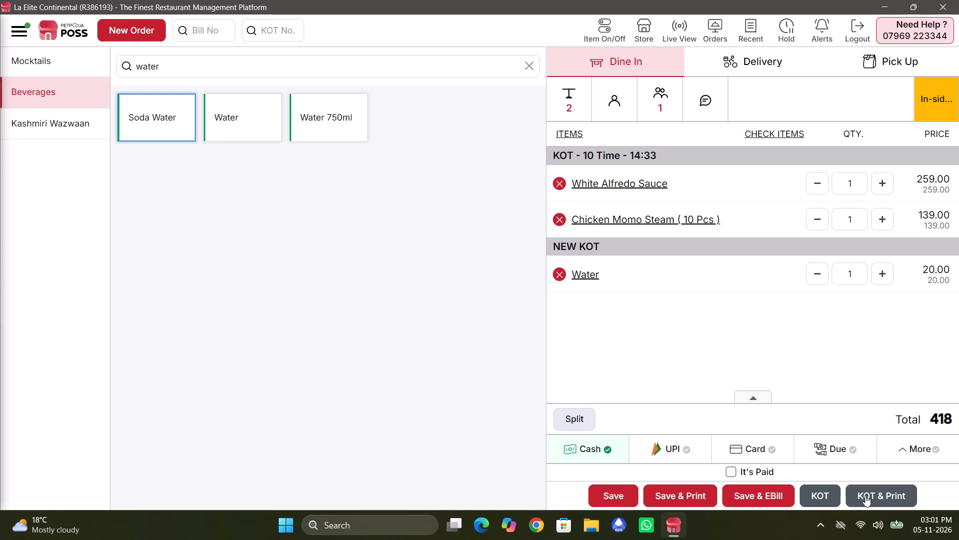
left_click(759, 495)
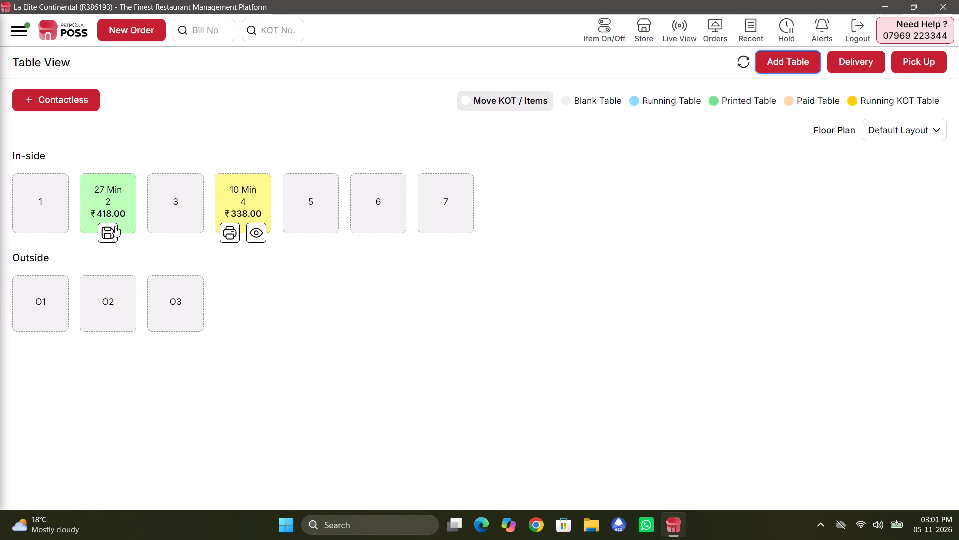
Settle the bill of In-side table 2 with Cash as the payment type.
left_click(115, 226)
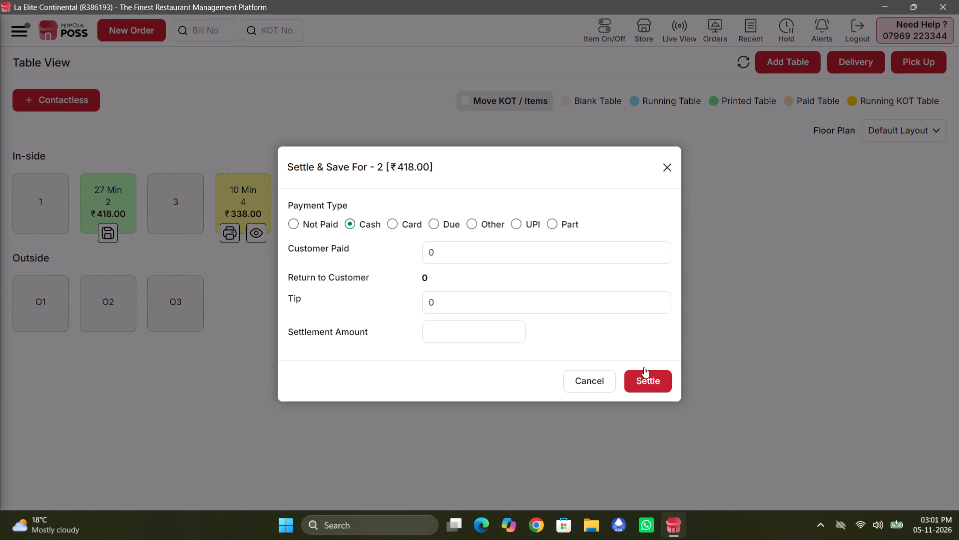
left_click(644, 367)
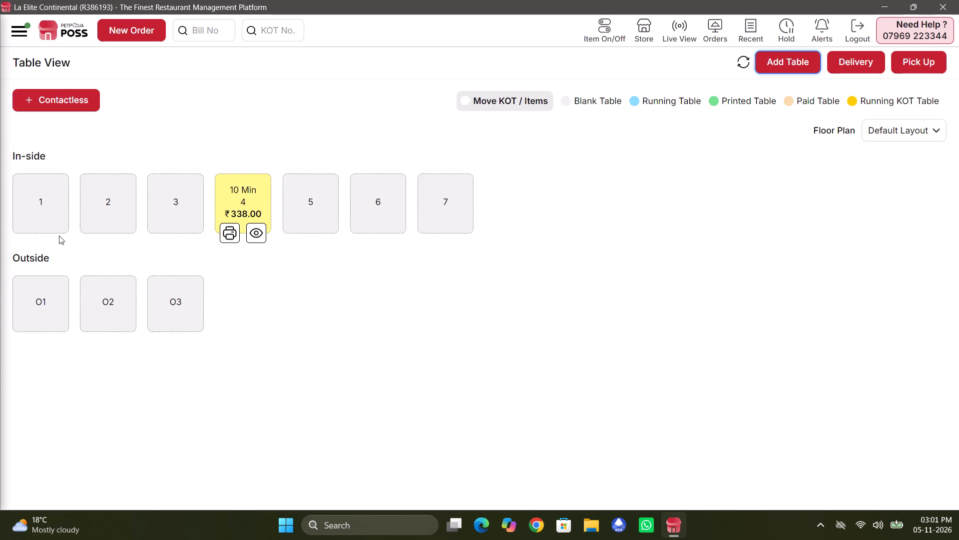
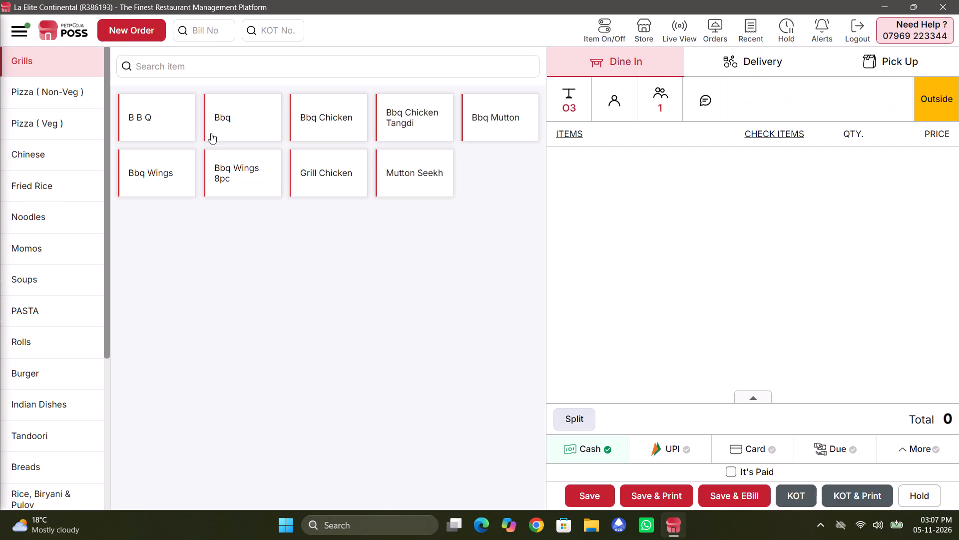
Search the menu for "fries" and add one Regular French Fries to Outside table O3's order.
left_click(217, 69)
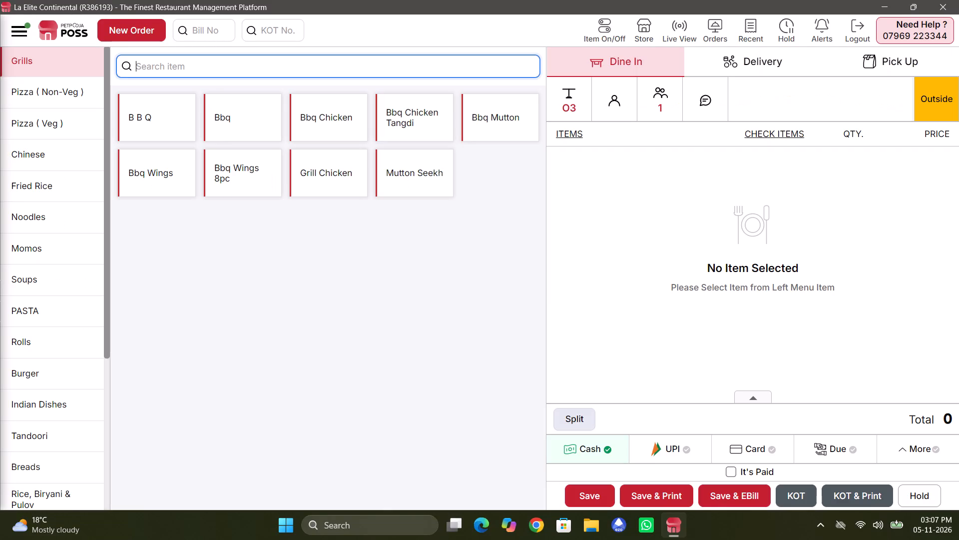
type("fries")
key("Return")
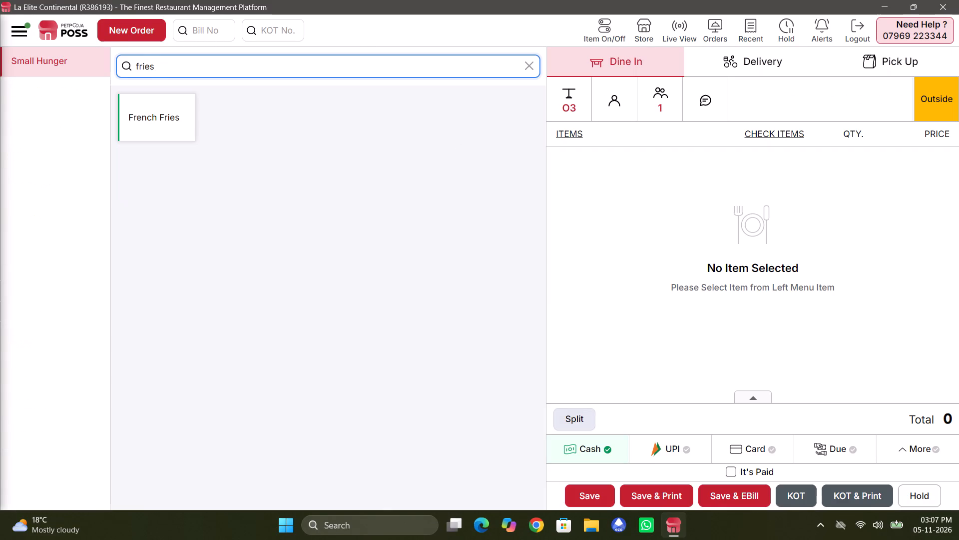
left_click(176, 111)
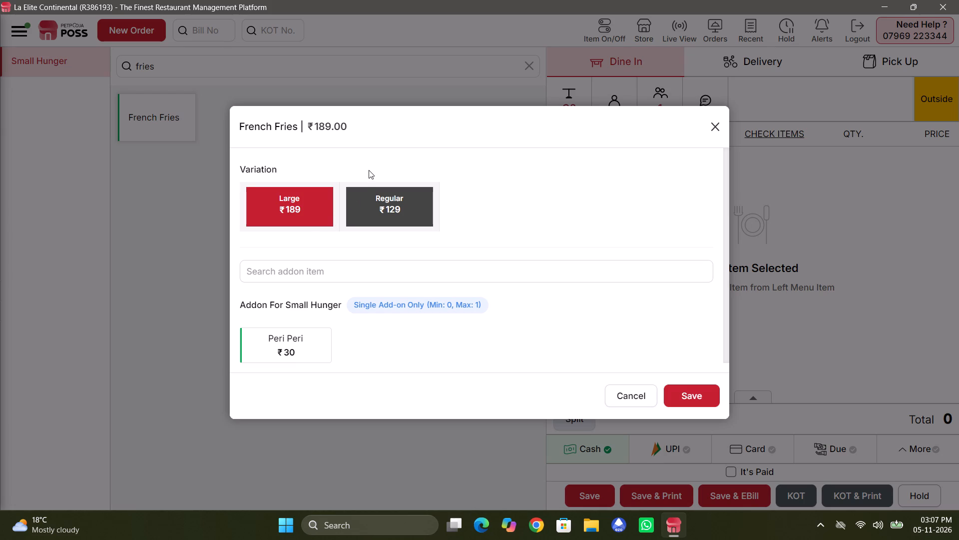
left_click(369, 173)
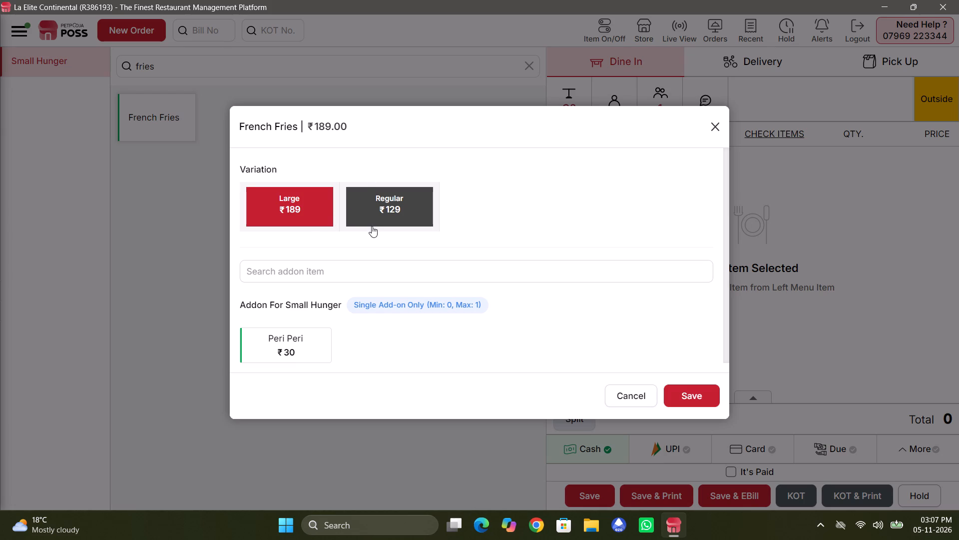
left_click(372, 226)
left_click(696, 388)
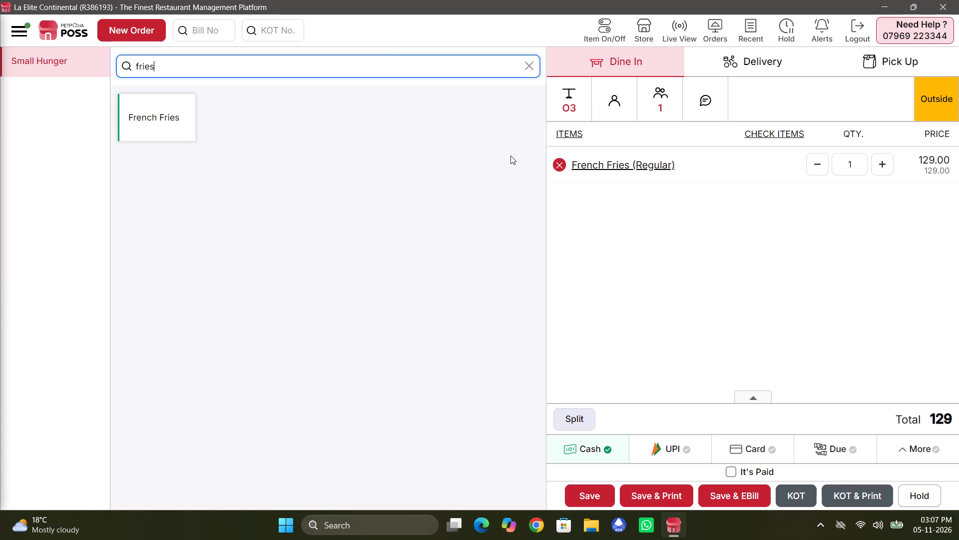
Search the menu for "cho" and add one Chicken Chow Mein to table O3's order.
left_click(386, 51)
double_click(385, 67)
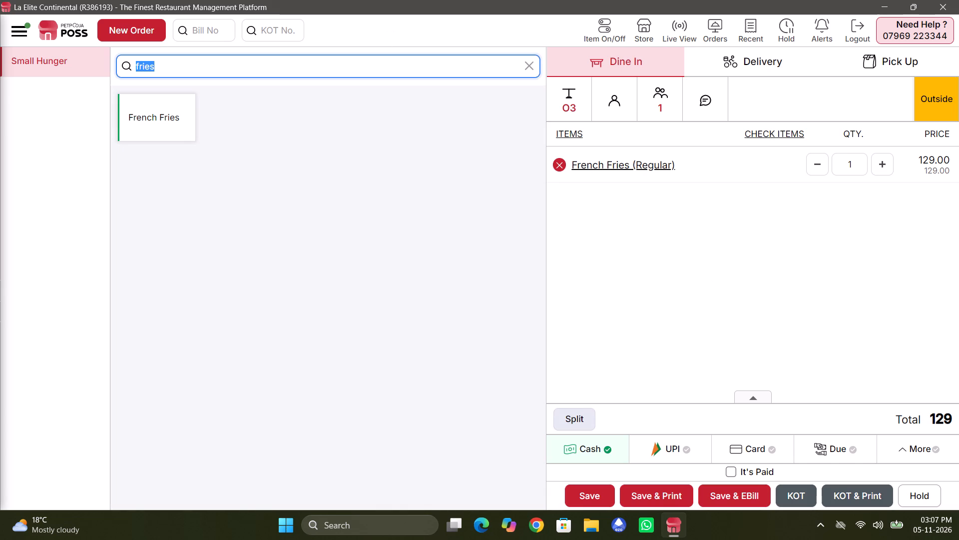
type("chowm")
key("Return")
key("BackSpace")
key("BackSpace")
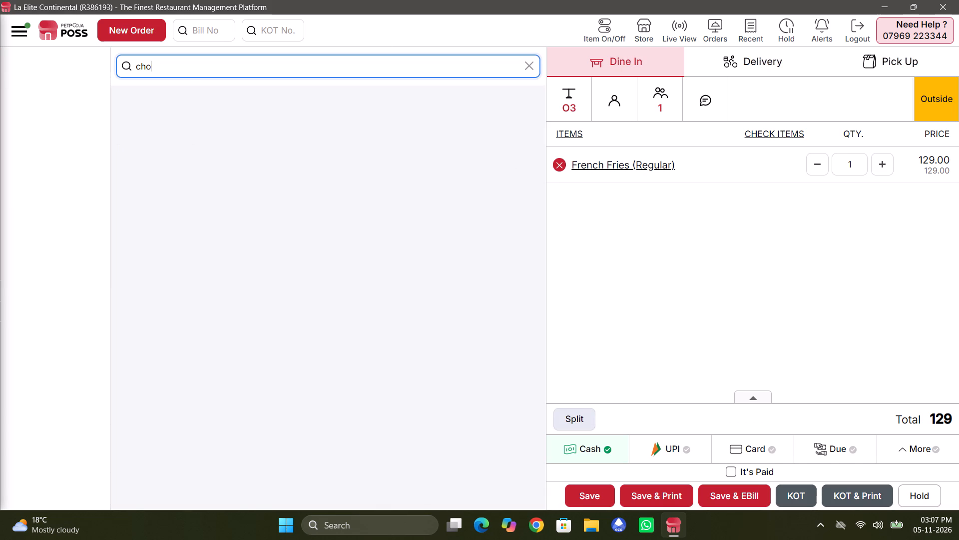
key("Return")
left_click(159, 110)
Search the menu for "momo" and add one Chicken Fried Momo (10 Pcs) to table O3's order.
double_click(164, 70)
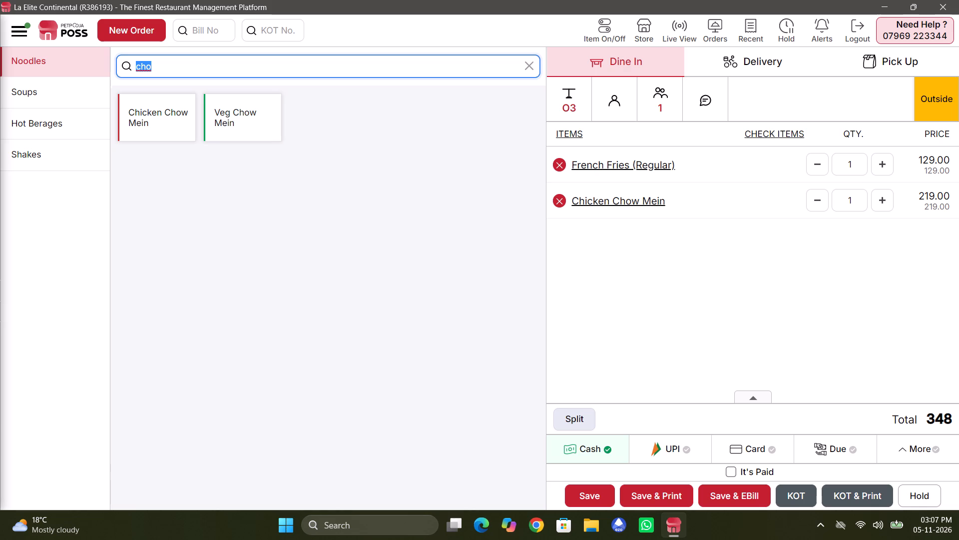
type("momo")
key("Return")
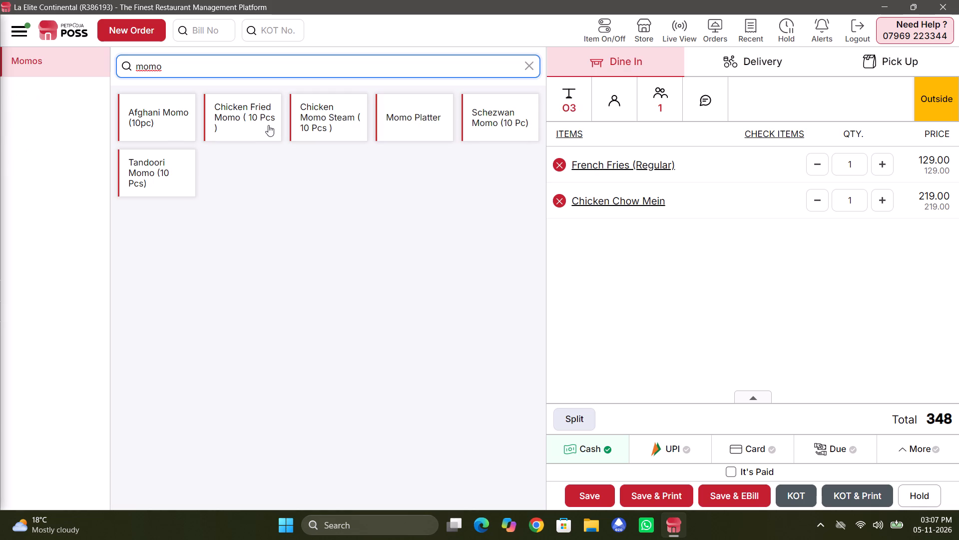
double_click(170, 60)
left_click(270, 107)
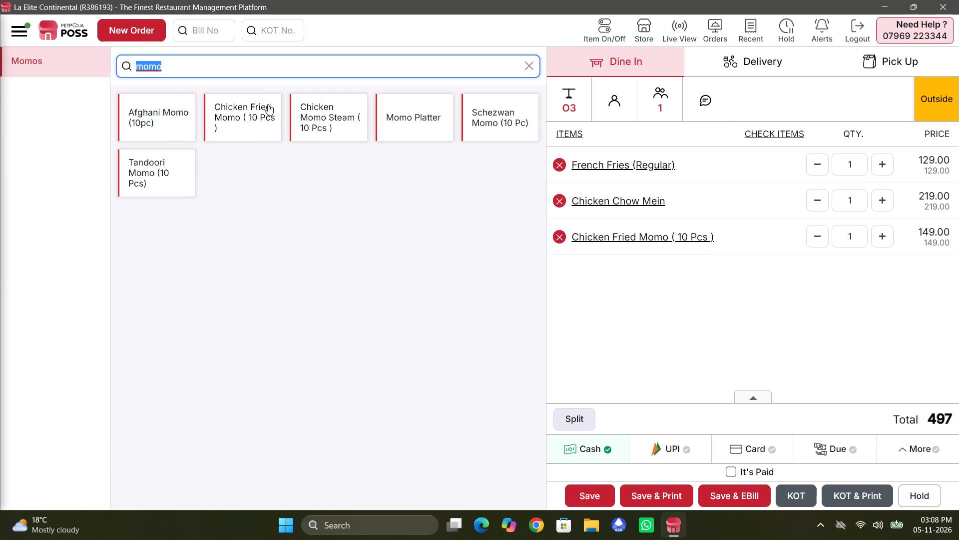
Search the menu for "chees" and add one Small Cheese Brust pizza to table O3's order.
type("cheesw")
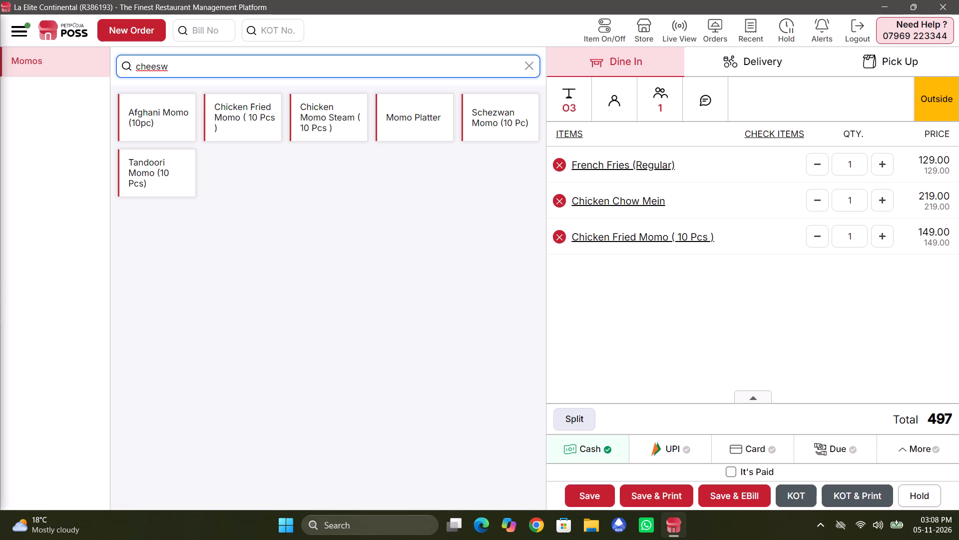
key("e")
key("BackSpace")
key("Return")
key("BackSpace")
key("Return")
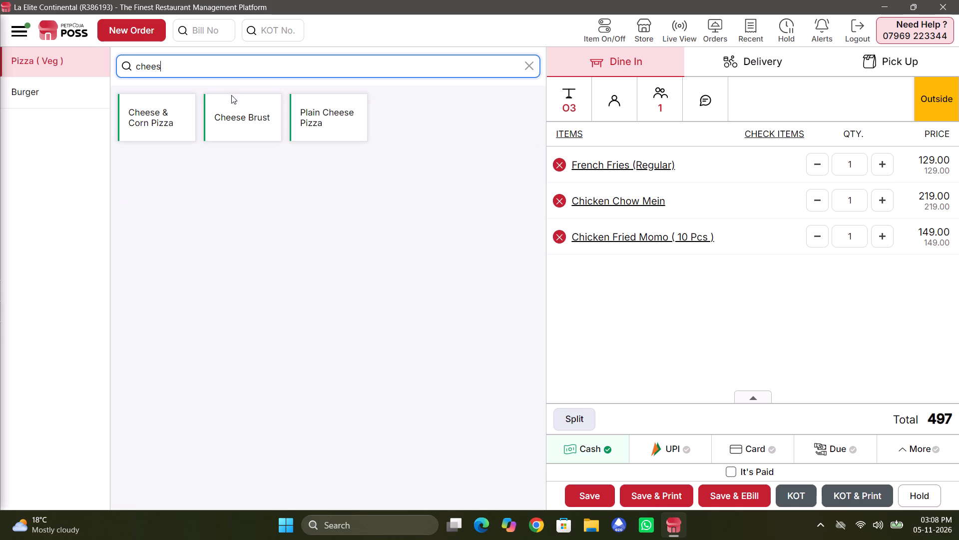
left_click(227, 121)
left_click(674, 396)
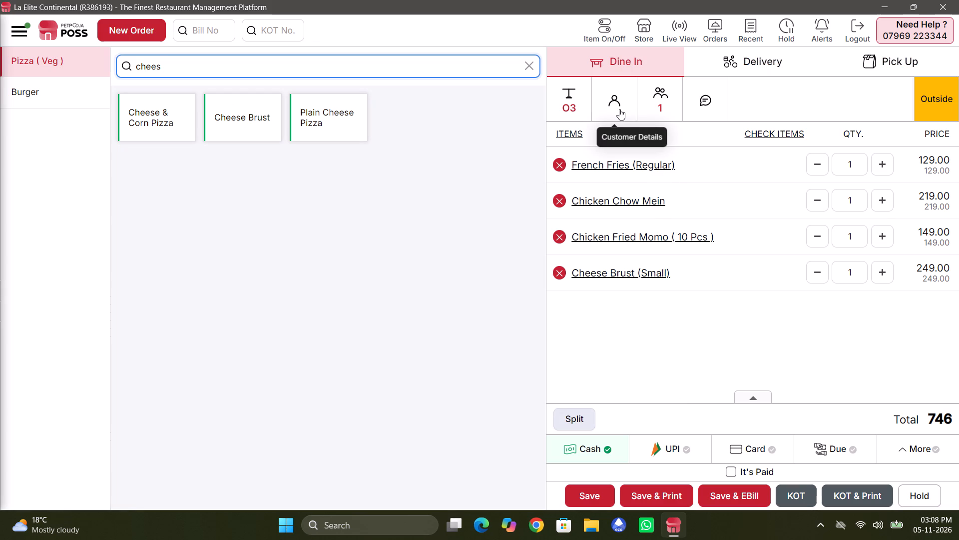
Look up "zoma" in the customer name details and assign the saved customer Zomato to table O3's order.
scroll(619, 109, "up", 1)
left_click(599, 85)
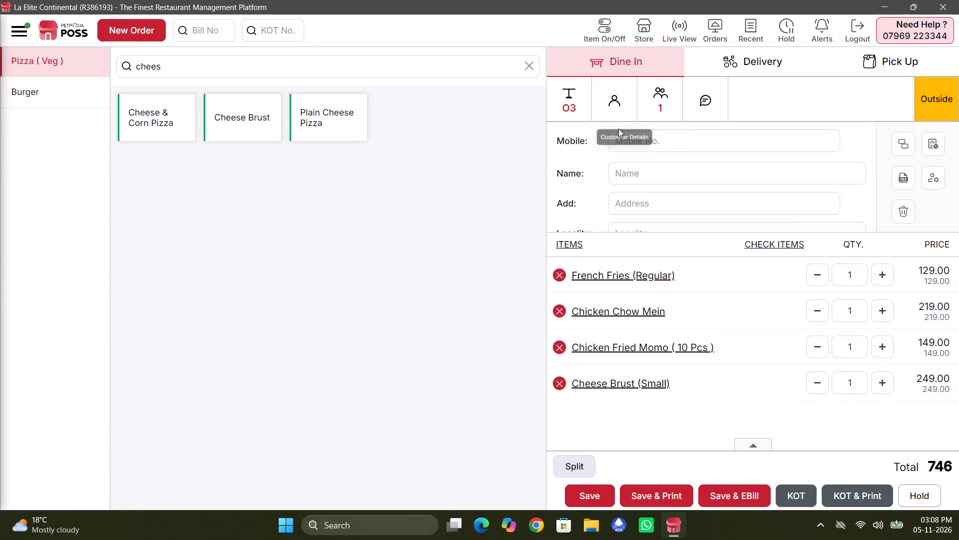
left_click(627, 168)
type("zoma")
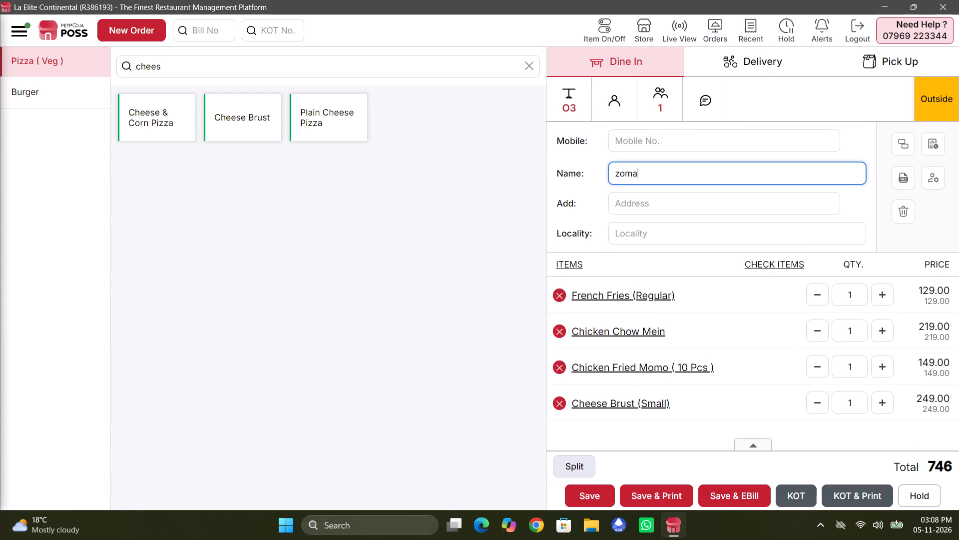
left_click_drag(634, 182, 640, 197)
left_click(640, 197)
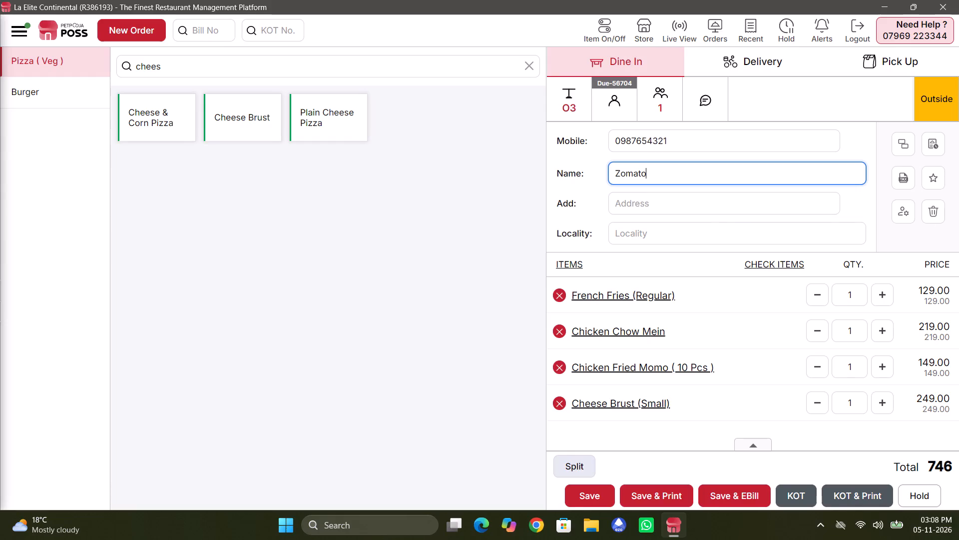
Issue and print the KOT for Outside table O3's order.
left_click(832, 498)
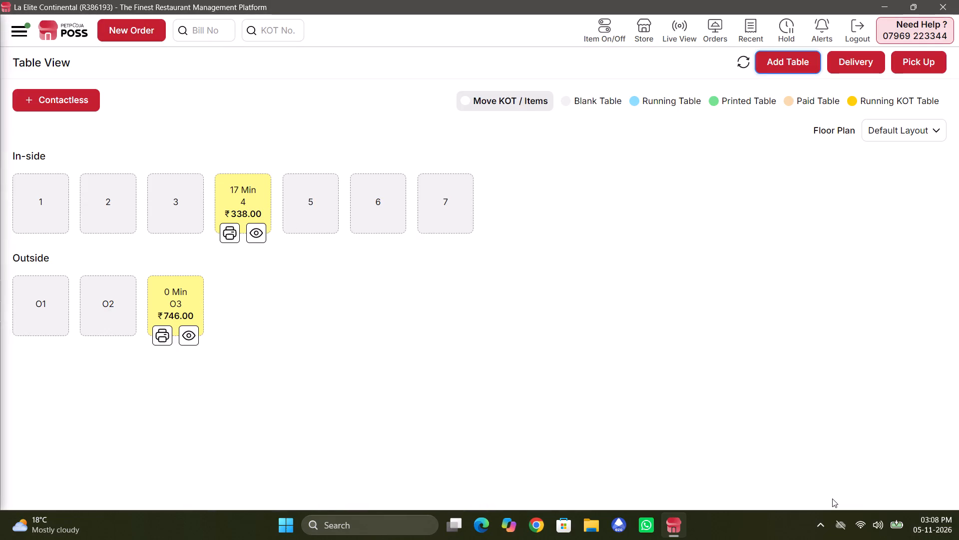
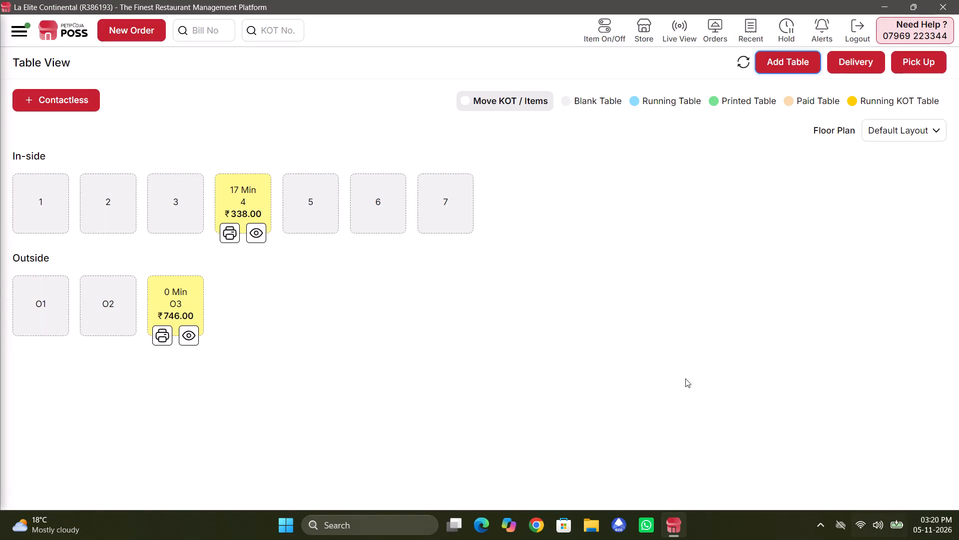
Set UPI as the payment type for In-side table 4's order and save it with an e-bill.
left_click(256, 228)
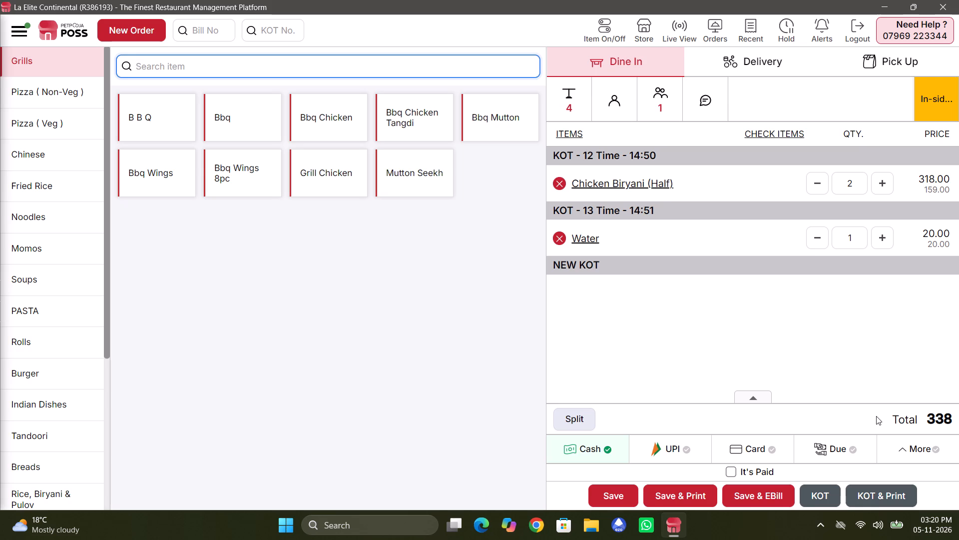
left_click(695, 448)
left_click(768, 497)
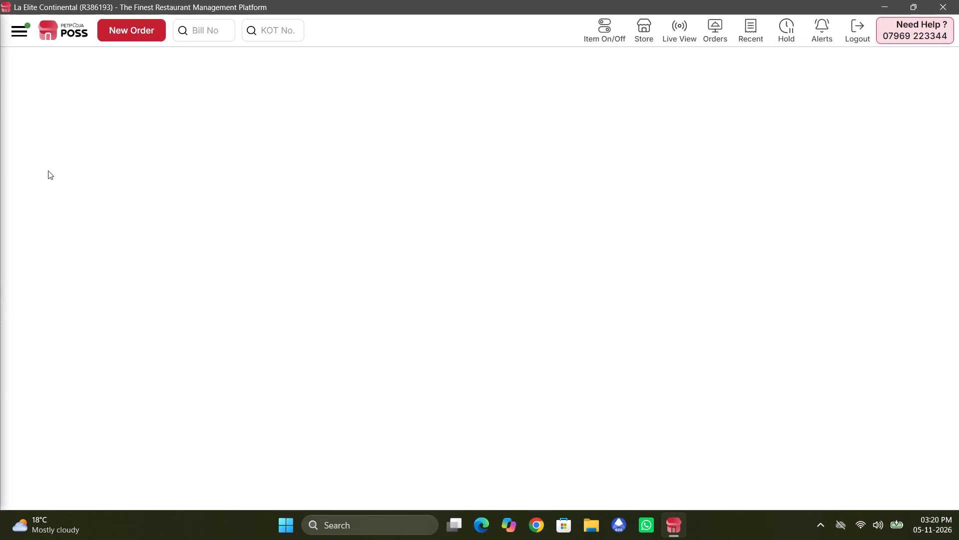
Settle In-side table 4's bill with UPI as the payment type.
left_click(240, 234)
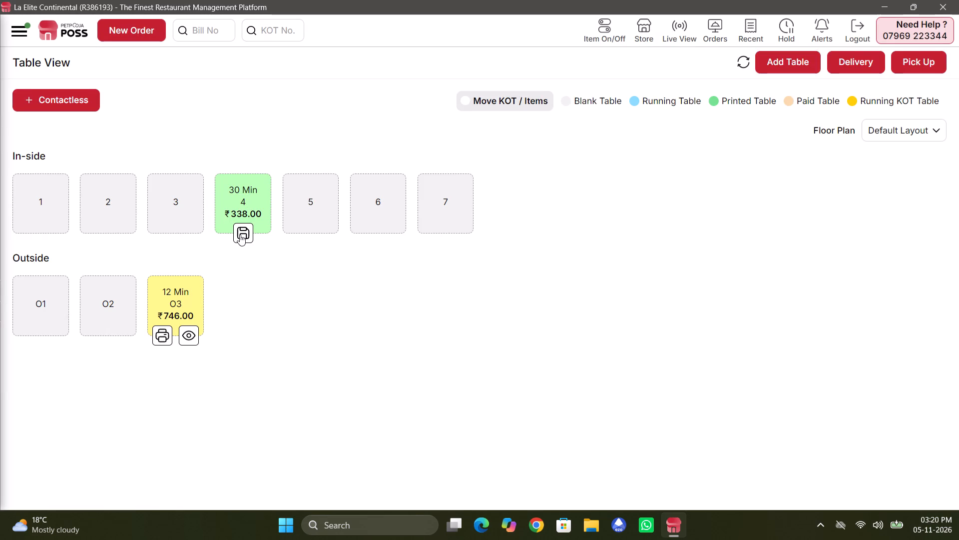
left_click(634, 332)
left_click(634, 335)
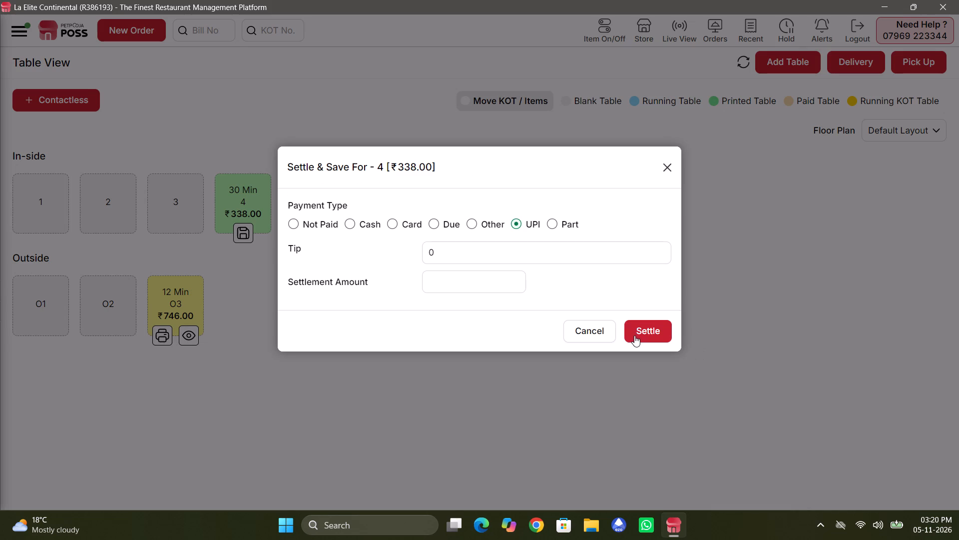
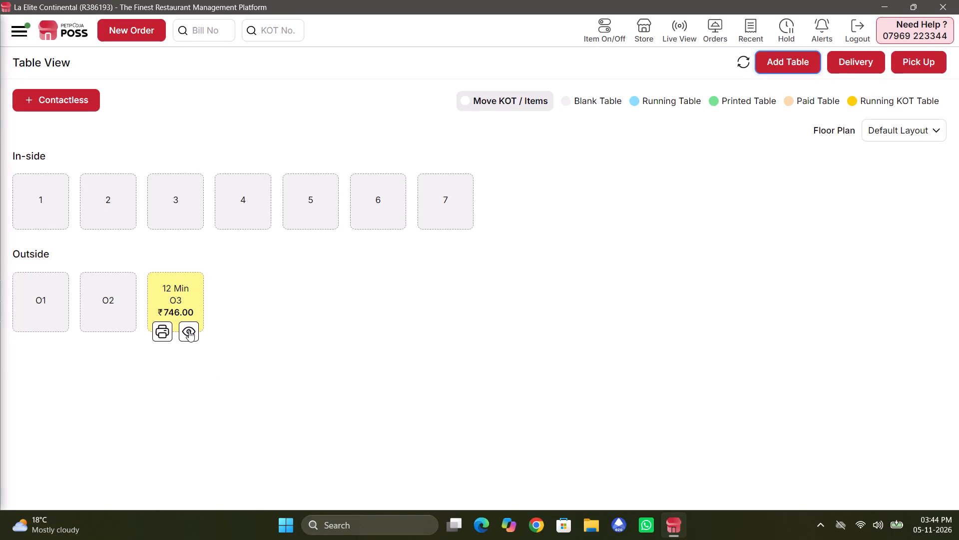
Set Due as the payment type for Outside table O3's order and save it with an e-bill.
left_click(189, 330)
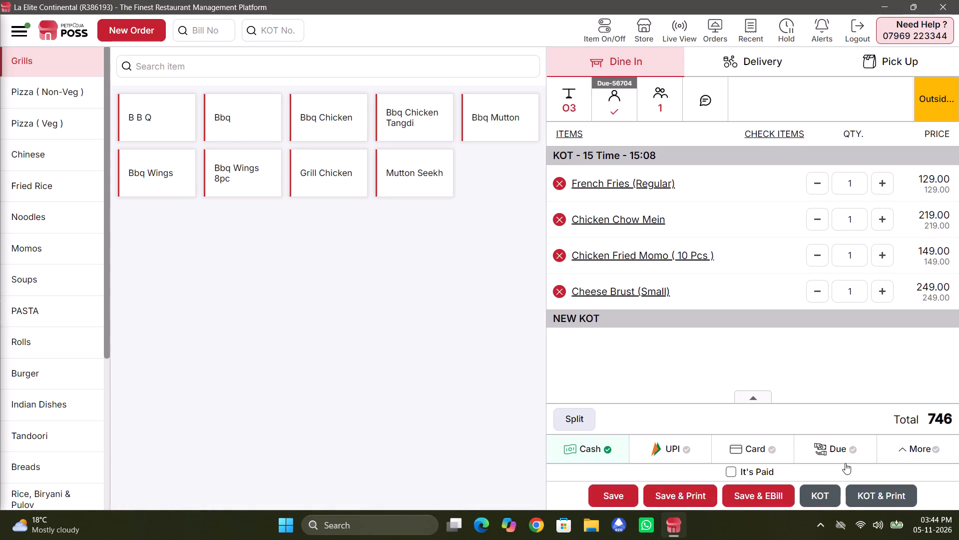
left_click(845, 463)
left_click(757, 503)
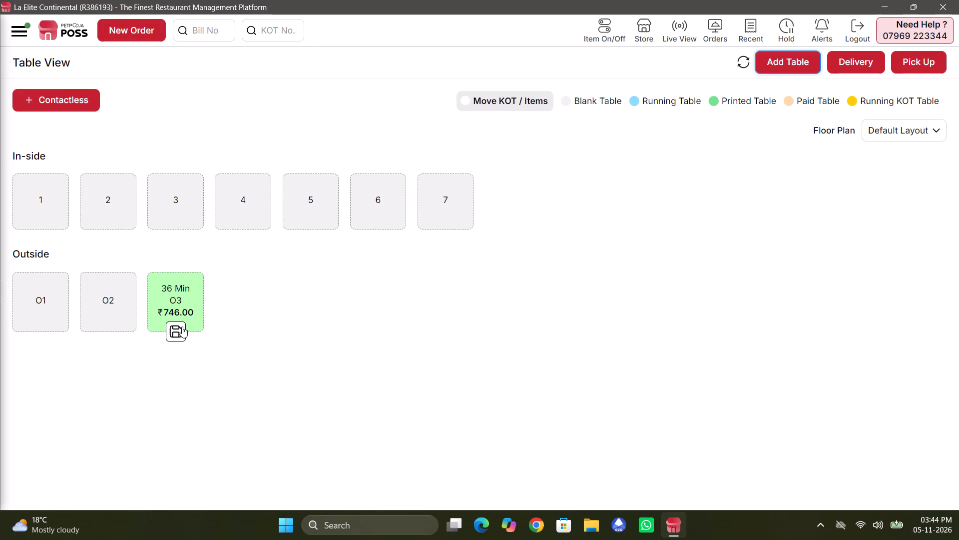
Settle Outside table O3's bill with Due as the payment type.
left_click(182, 326)
left_click(642, 329)
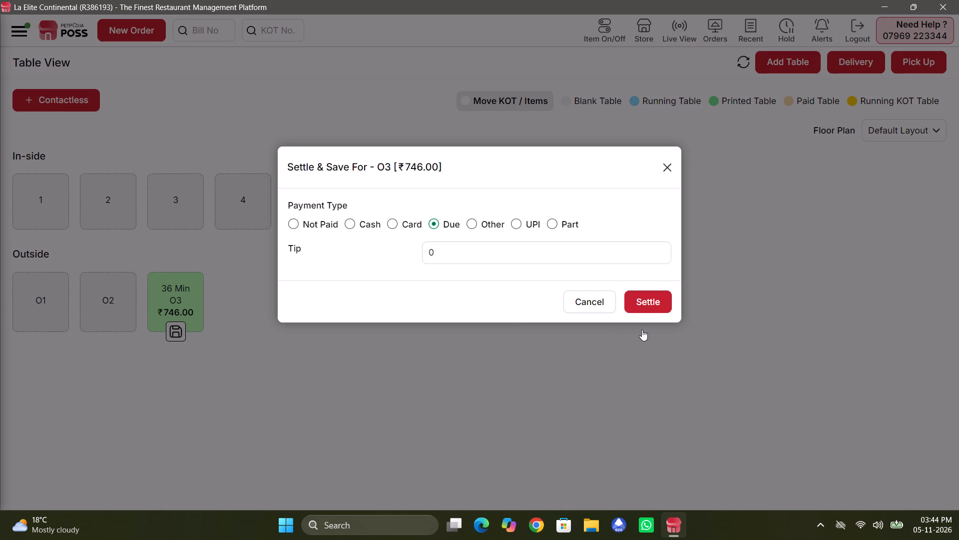
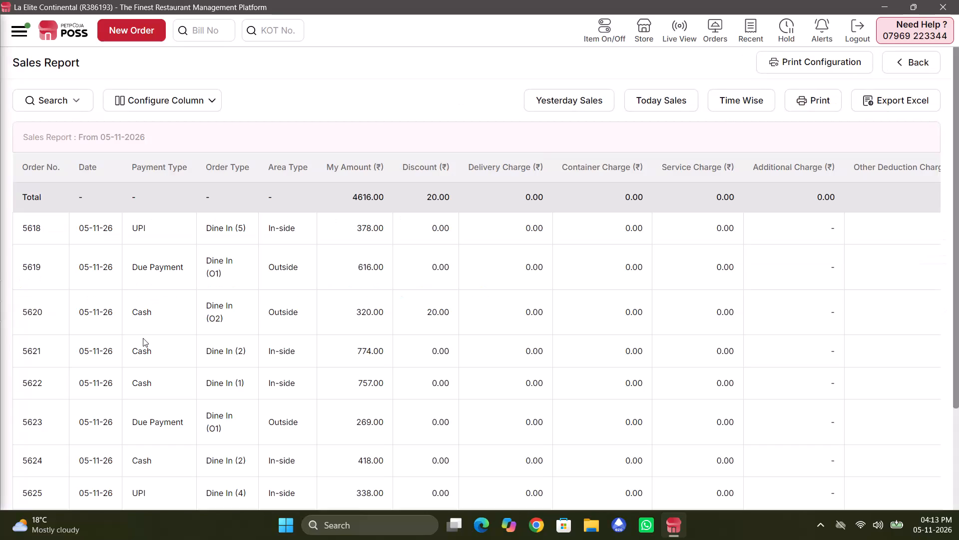
Leave the sales report and return to the table view showing the In-side and Outside tables.
key("ctrl+t")
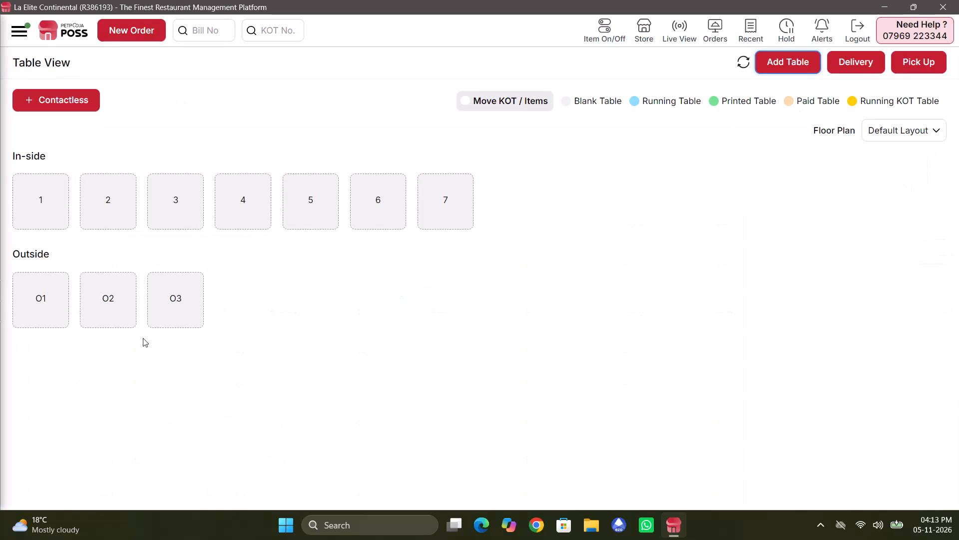
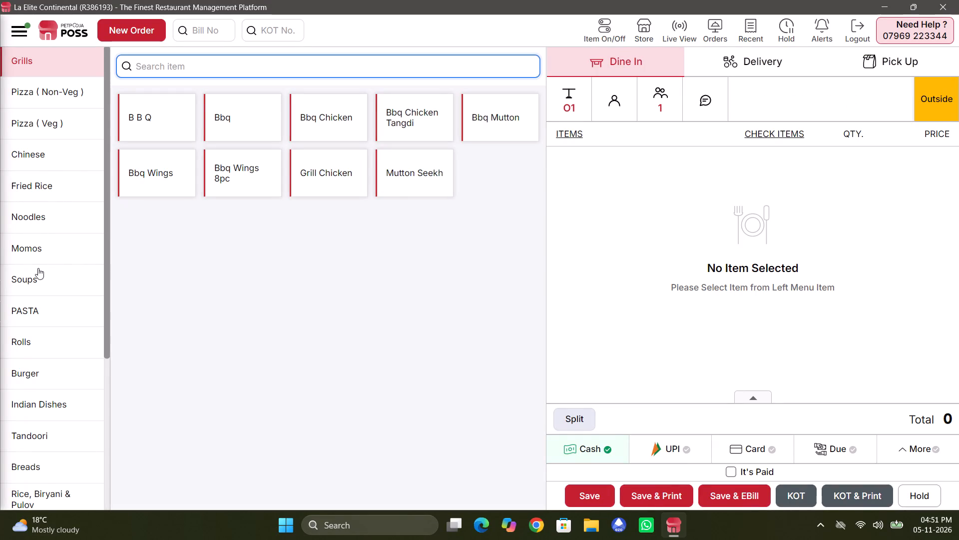
Add three Afghani Momo (10pc) from Momos to outside table O1's dine-in order and issue its KOT with printing.
left_click(40, 240)
triple_click(172, 97)
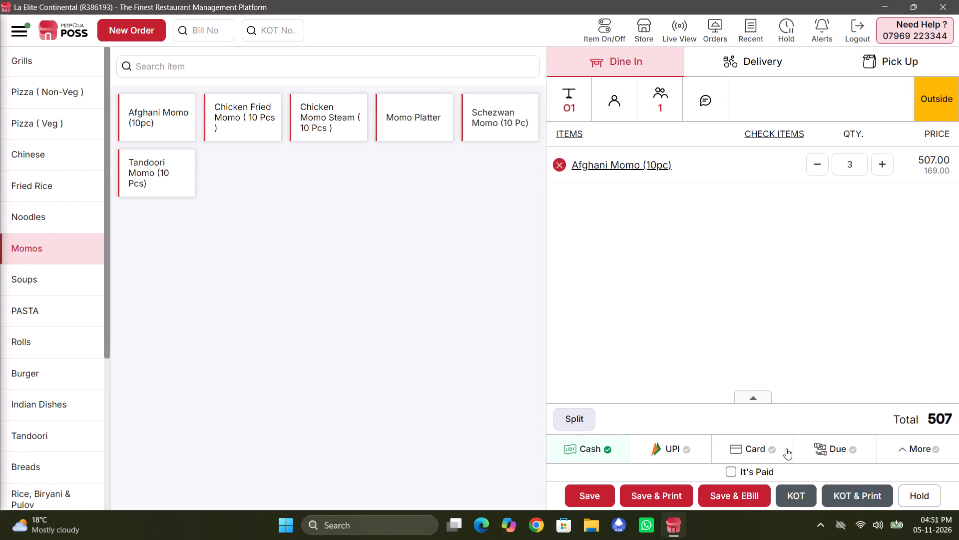
left_click(849, 487)
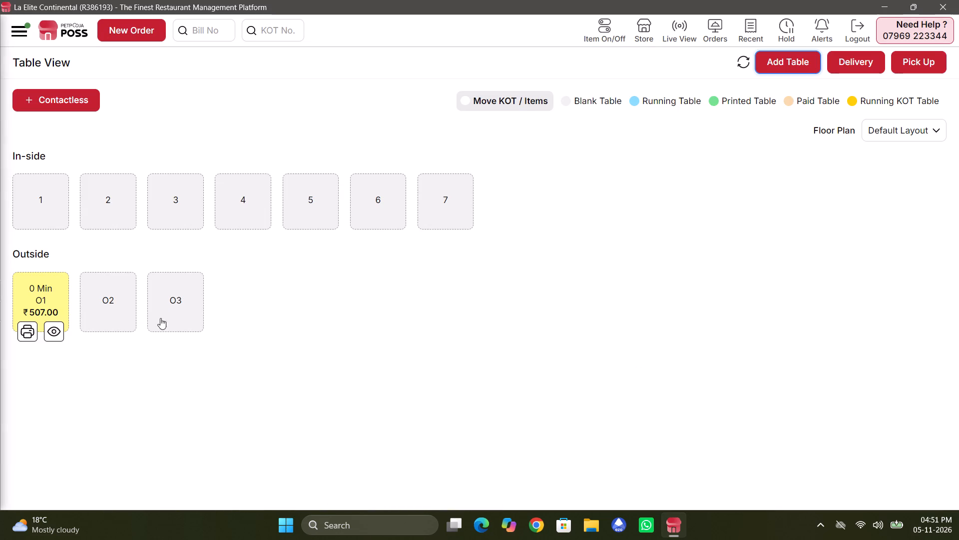
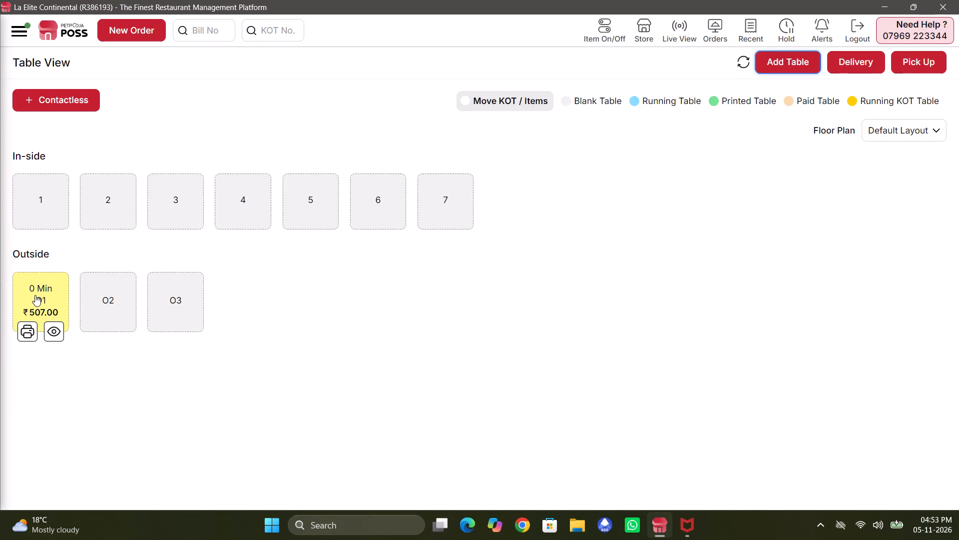
Increase Afghani Momo (10pc) to quantity 4 in outside table O1's existing KOT and issue the updated KOT without printing.
left_click(36, 291)
left_click(929, 131)
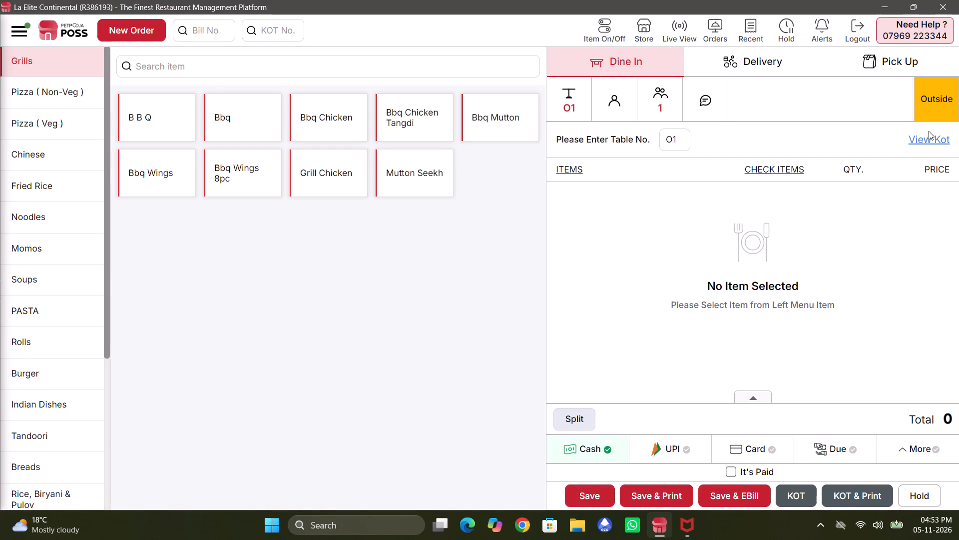
left_click(927, 136)
left_click(878, 182)
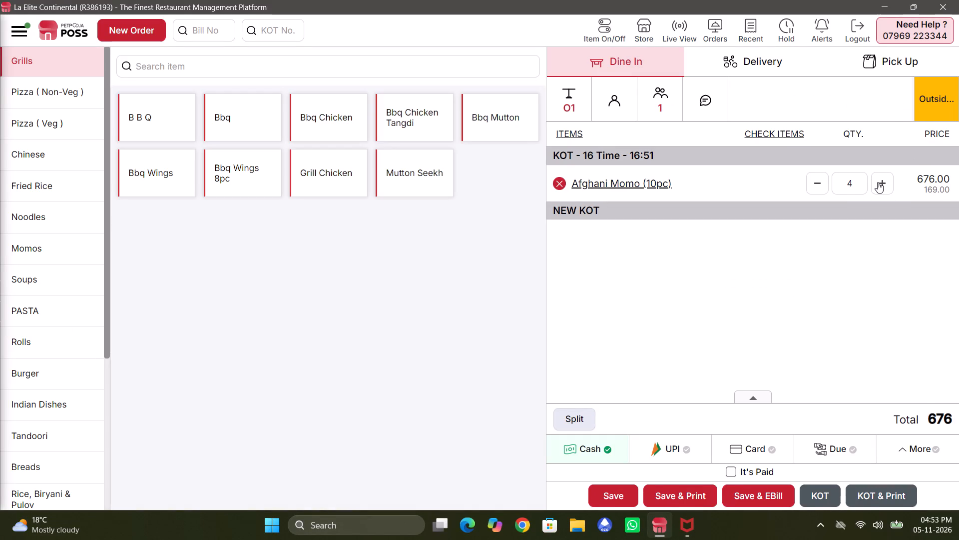
left_click(809, 500)
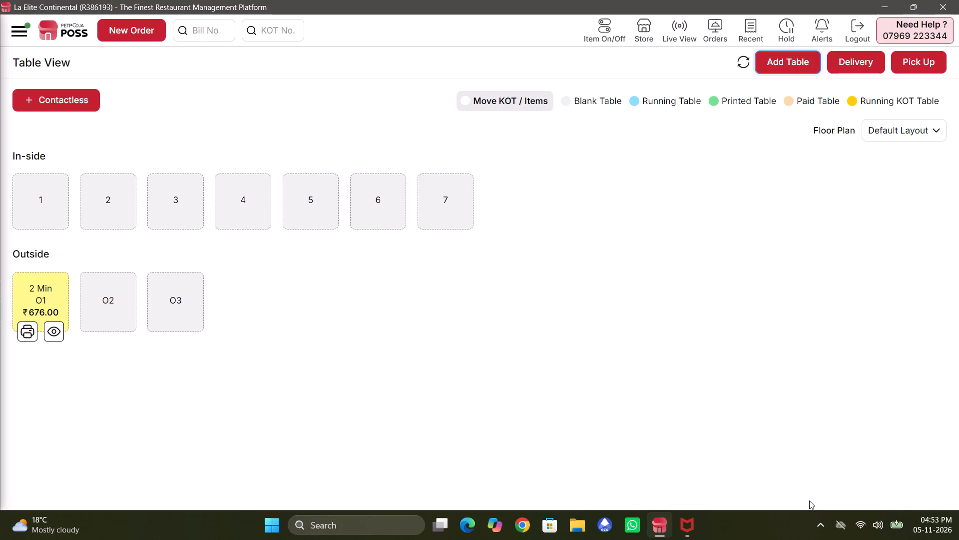
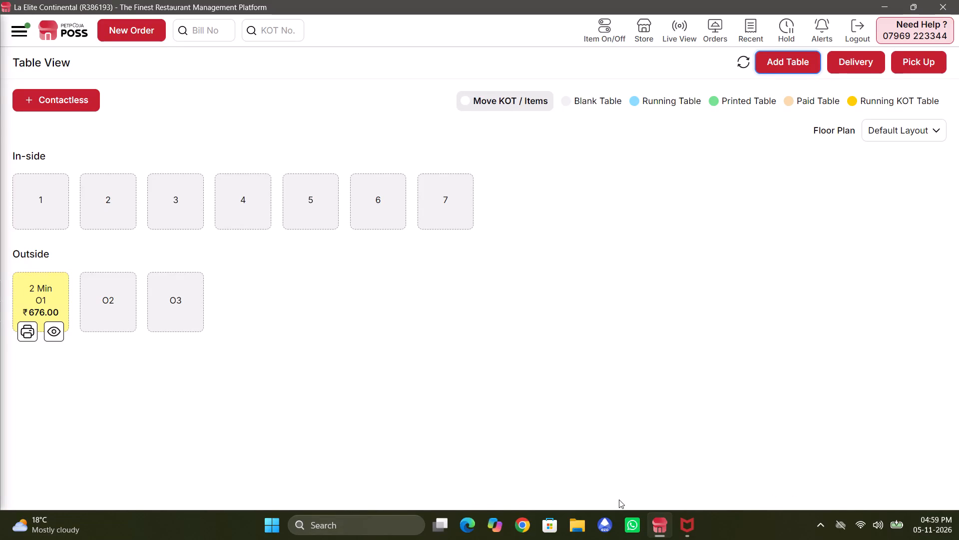
Open outside table O1's running order to check its KOT items, and return to the table overview.
left_click(49, 328)
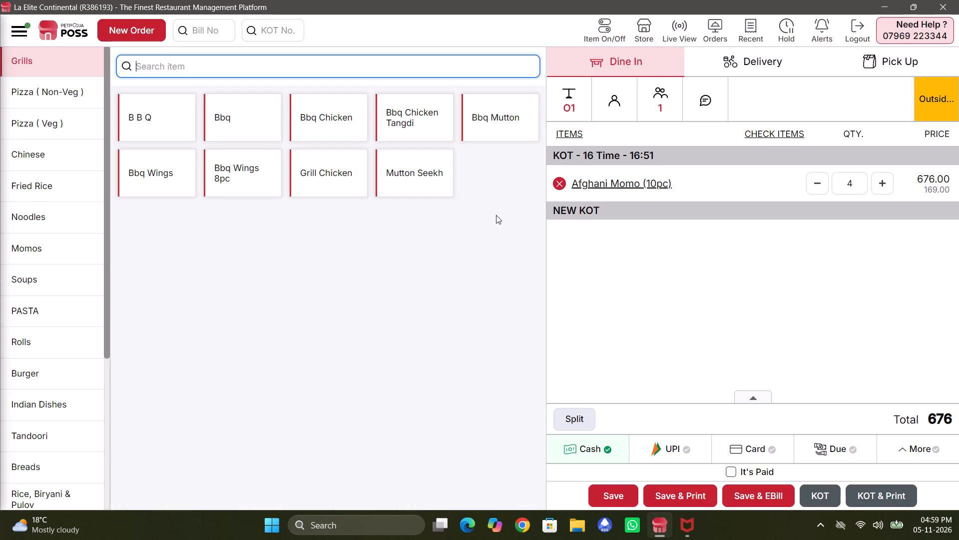
left_click(109, 20)
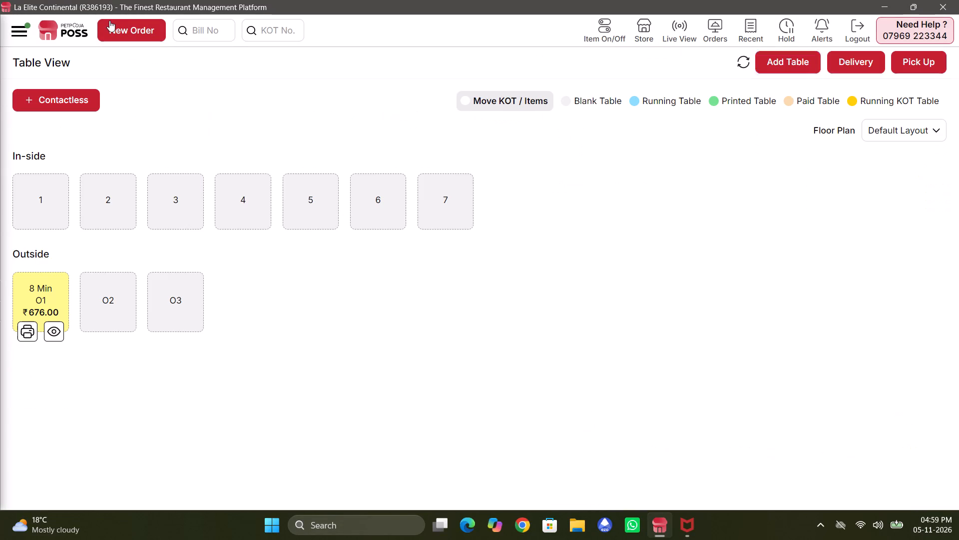
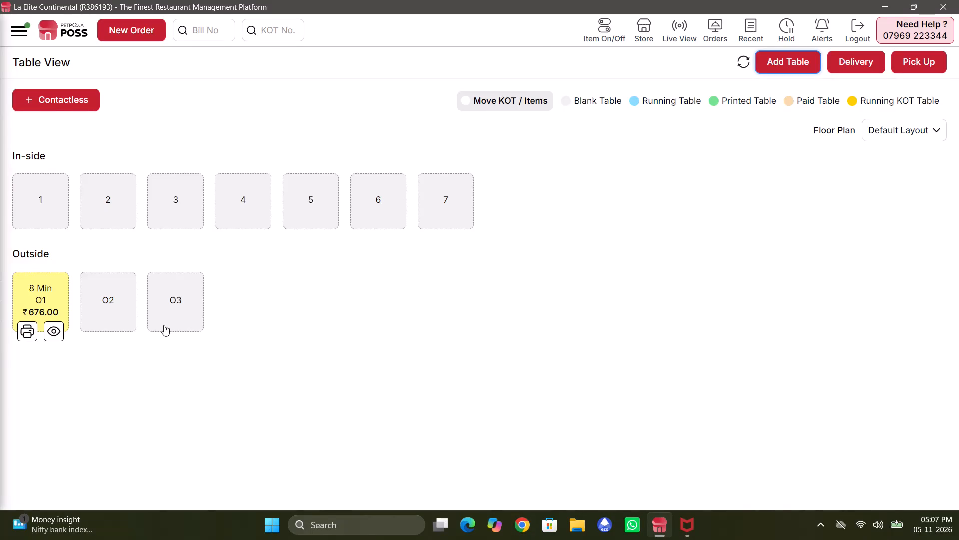
Start a dine-in order for outside table O3 and add a half Chicken Changezi from Indian Dishes.
left_click(164, 325)
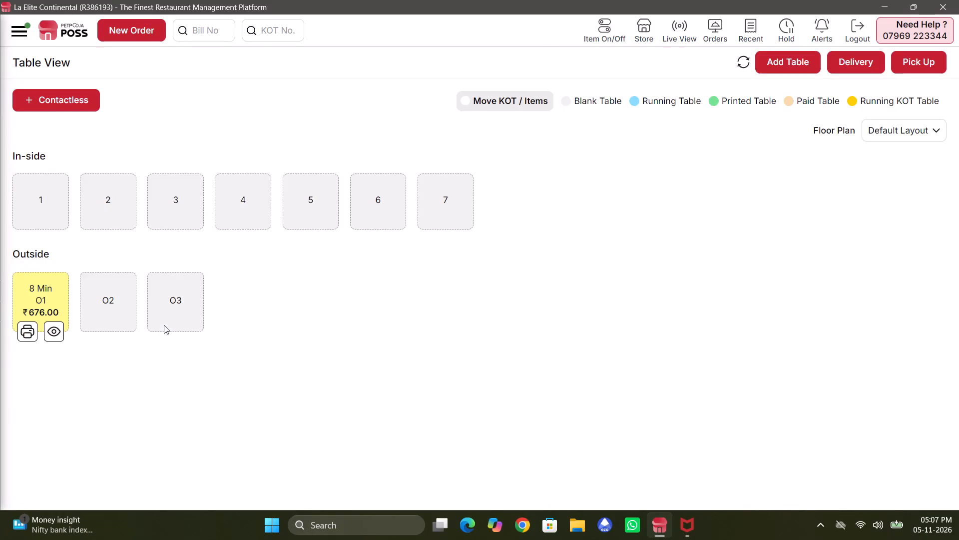
left_click(253, 69)
type("chen")
key("Return")
key("BackSpace")
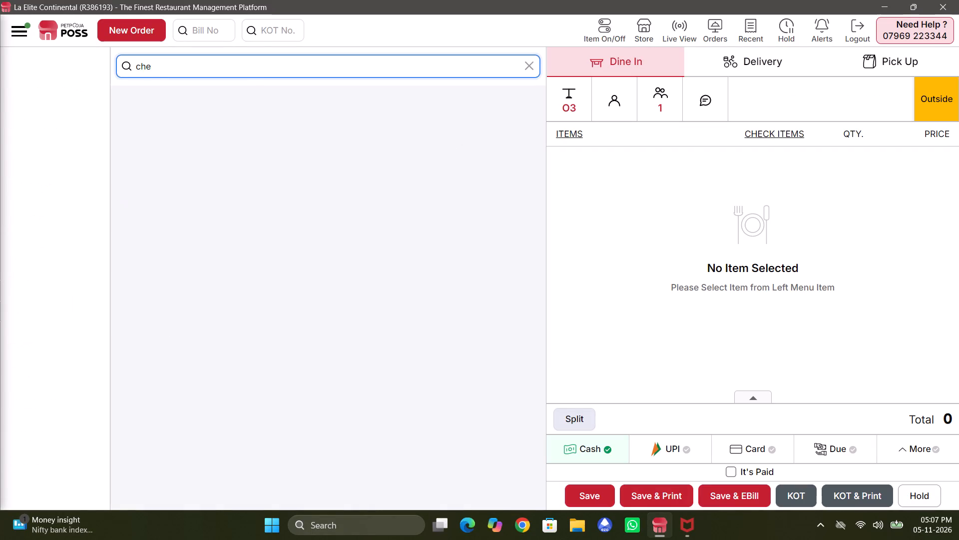
key("Return")
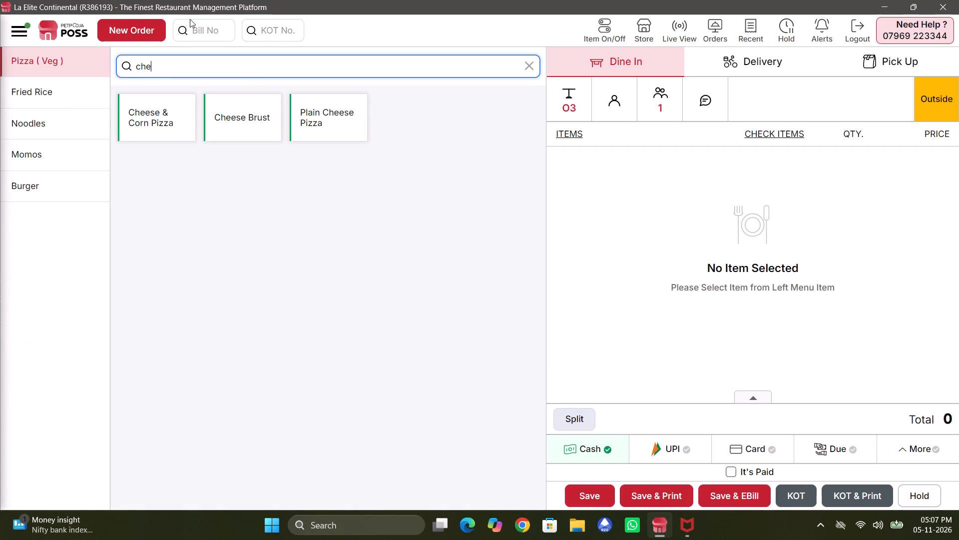
key("BackSpace")
type("icken")
key("Return")
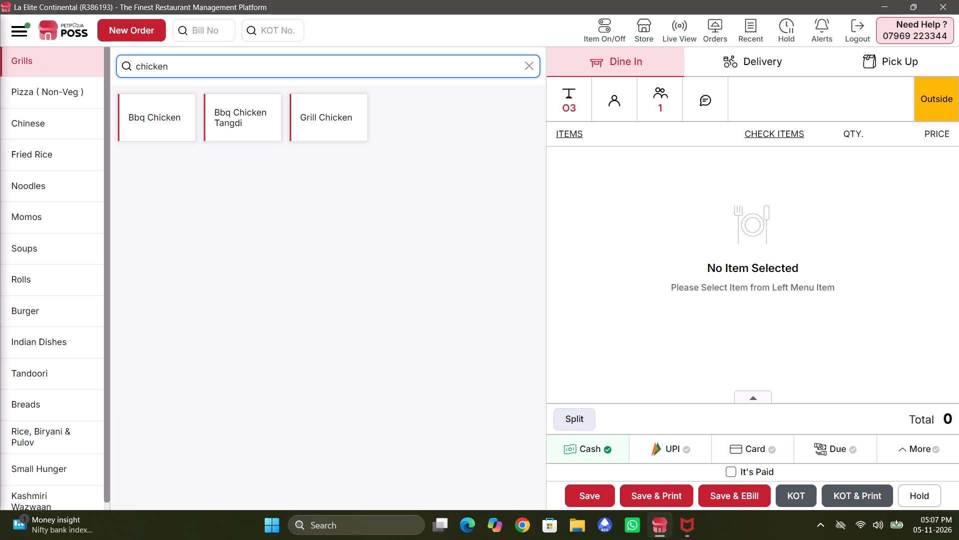
key("space")
type("c")
key("Return")
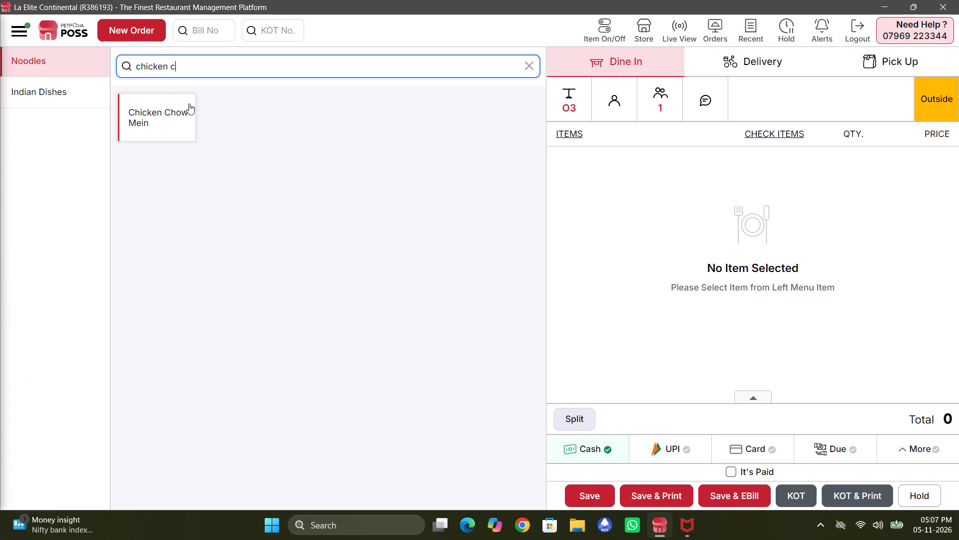
left_click(76, 88)
left_click(151, 122)
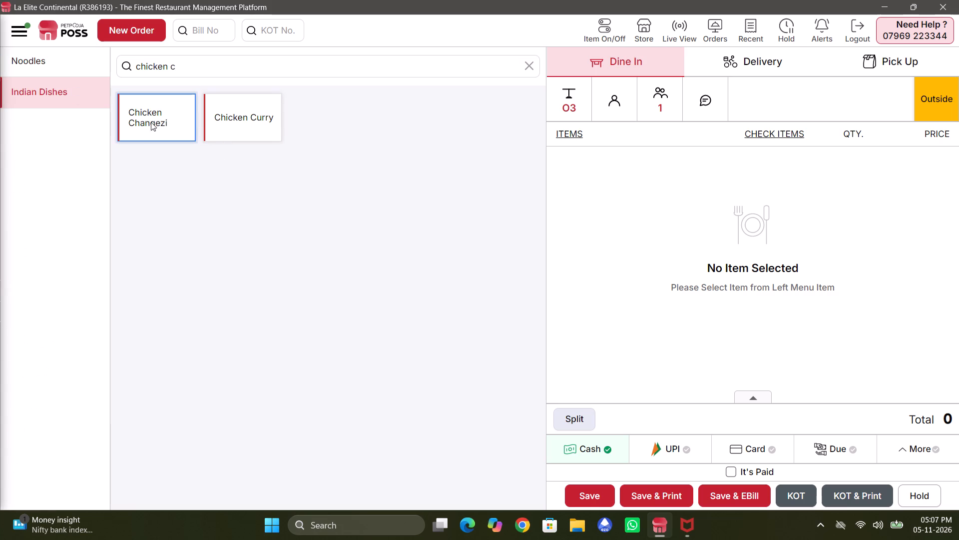
left_click(684, 336)
Search the menu for naan and add one plain Naan from Breads to the O3 order.
double_click(360, 74)
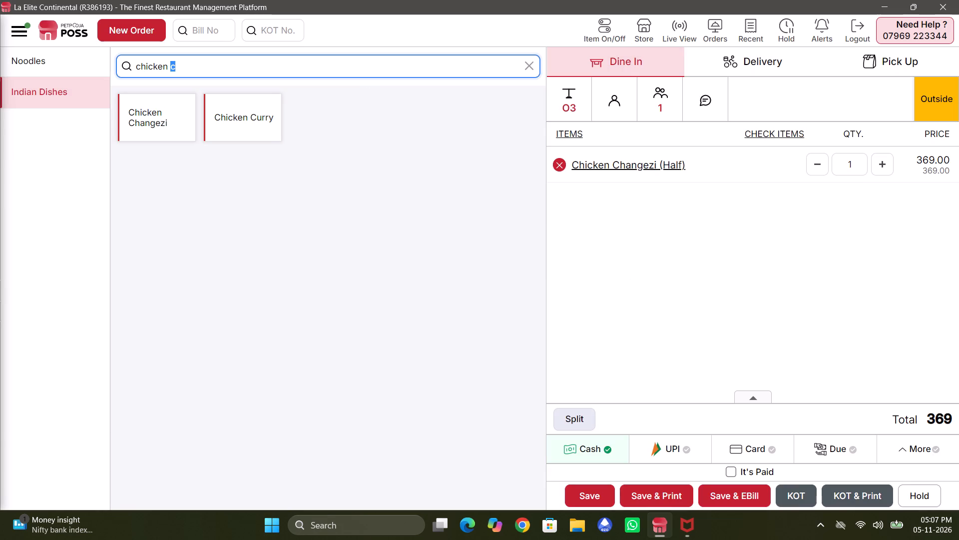
key("ctrl+a")
type("naan")
key("Return")
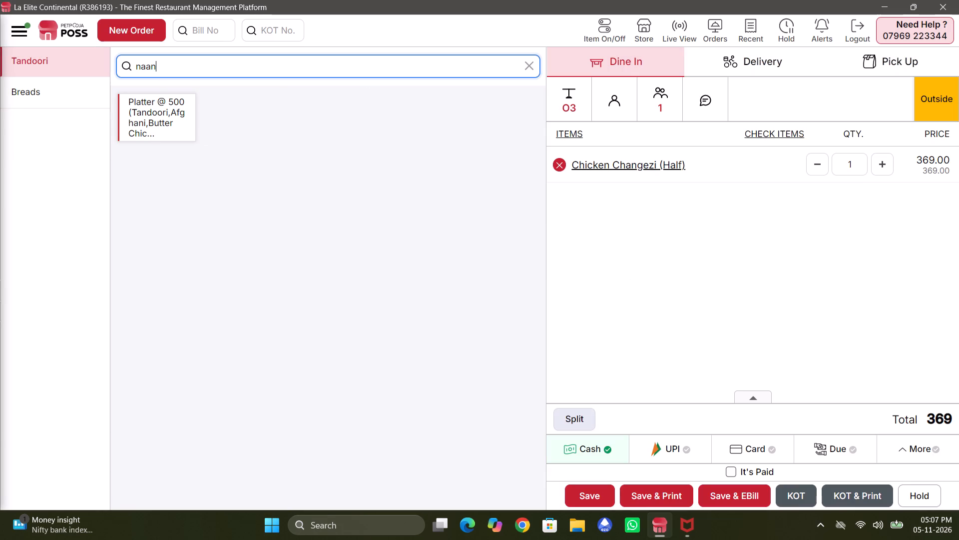
left_click(74, 98)
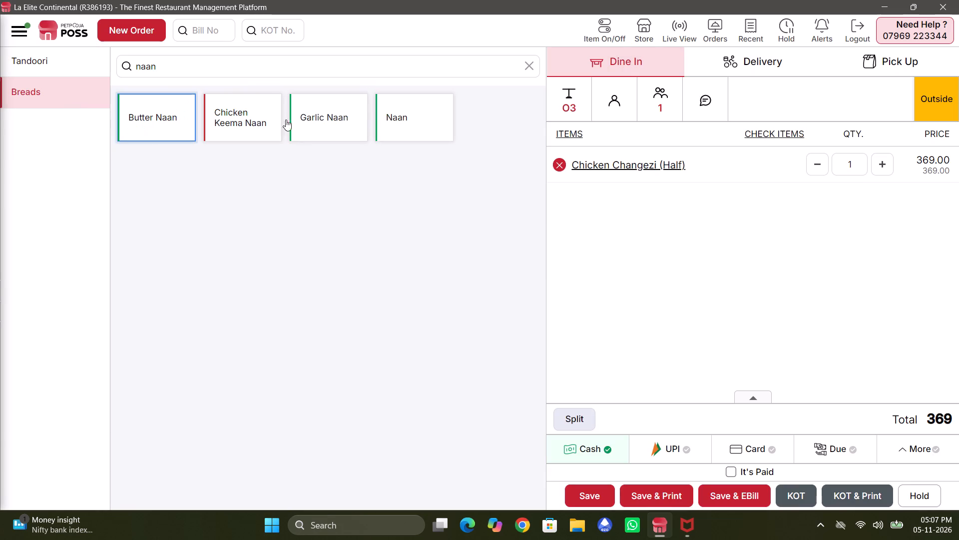
left_click(386, 129)
Search the menu for veg chow mein and add one Veg Chow Mein to the O3 order.
double_click(270, 68)
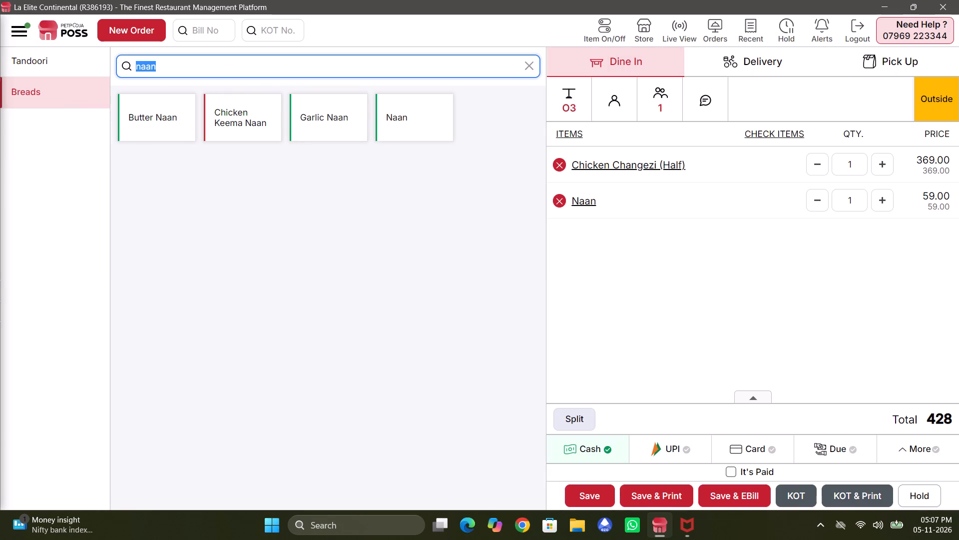
key("BackSpace")
key("BackSpace")
key("BackSpace")
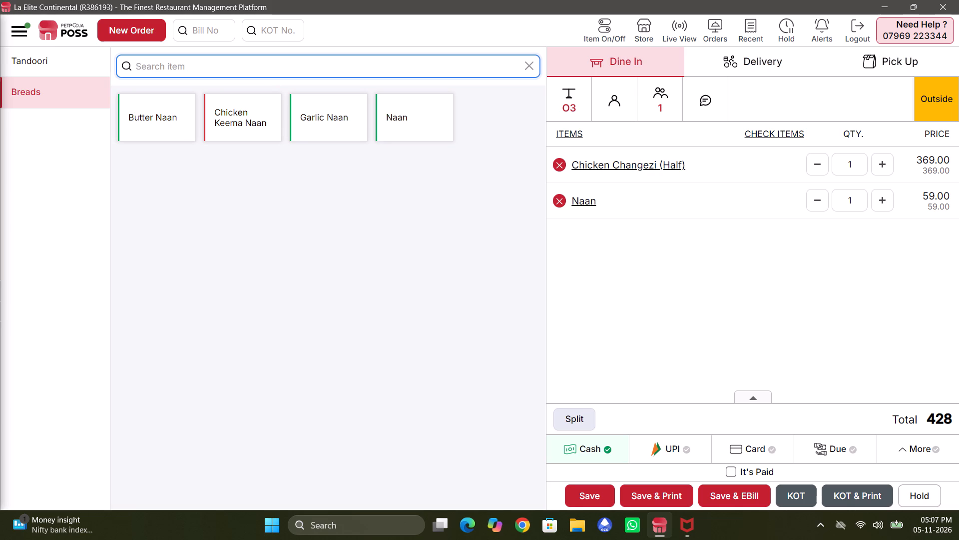
key("BackSpace")
key("BackSpace")
type("veg4")
key("BackSpace")
key("Return")
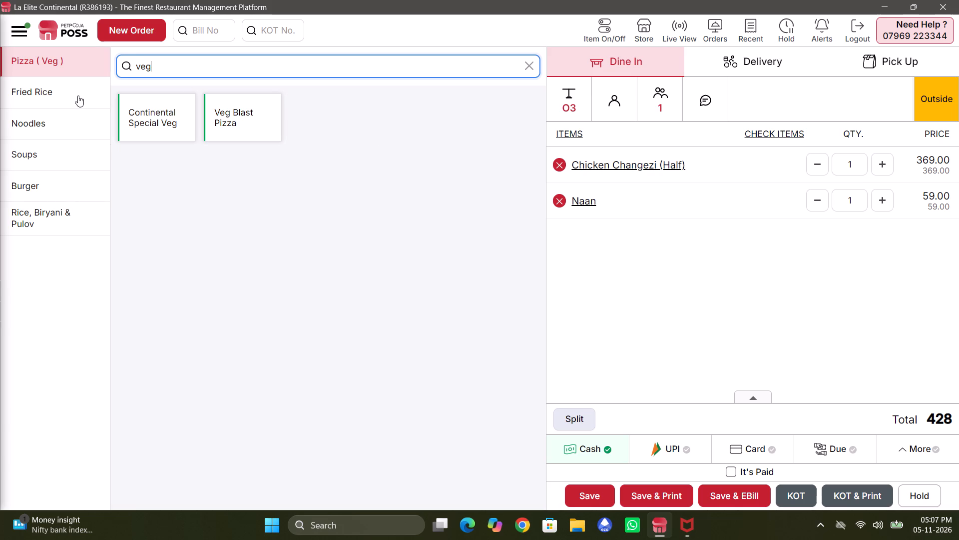
key("space")
key("space")
type("choe")
key("Return")
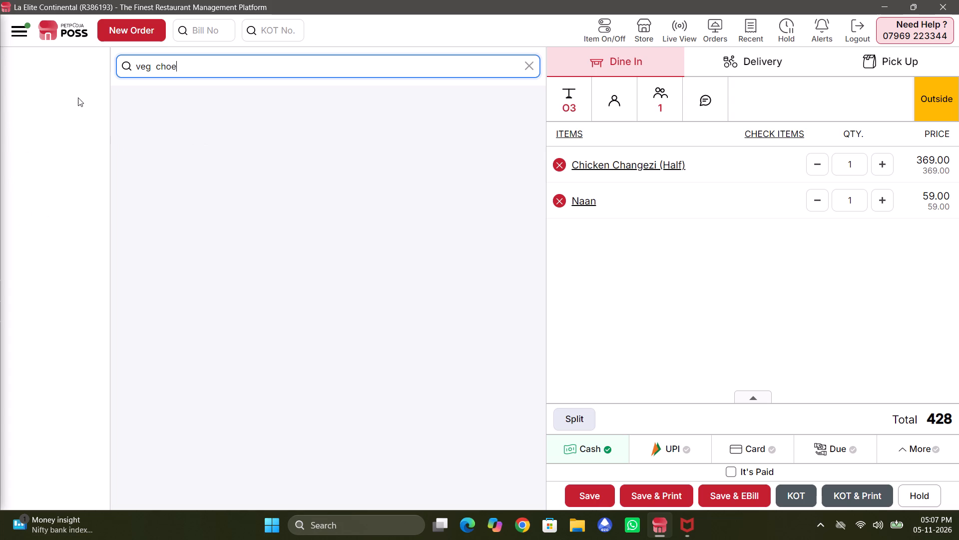
key("BackSpace")
key("w")
key("Return")
key("BackSpace")
key("Return")
key("BackSpace")
key("Return")
key("Return")
key("Return")
key("BackSpace")
key("BackSpace")
key("Return")
key("space")
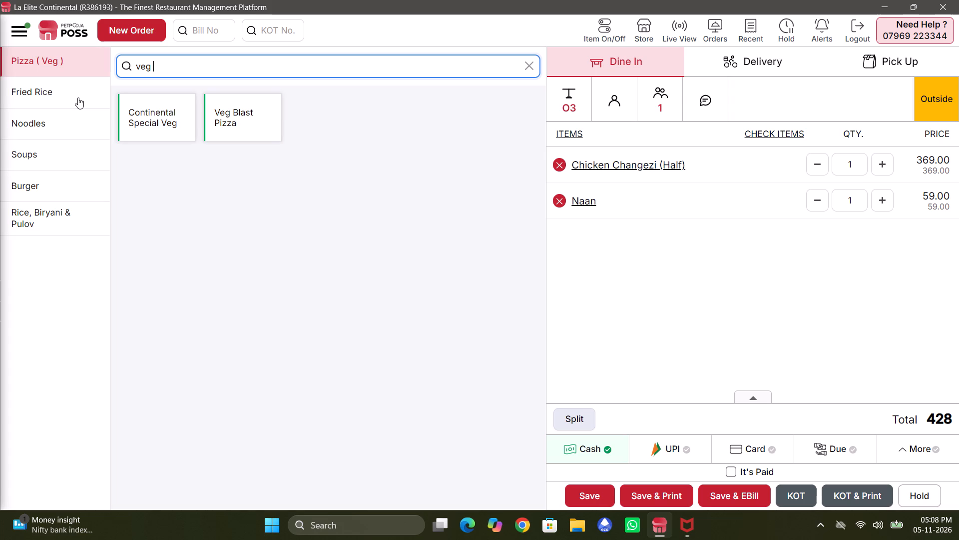
key("c")
key("Return")
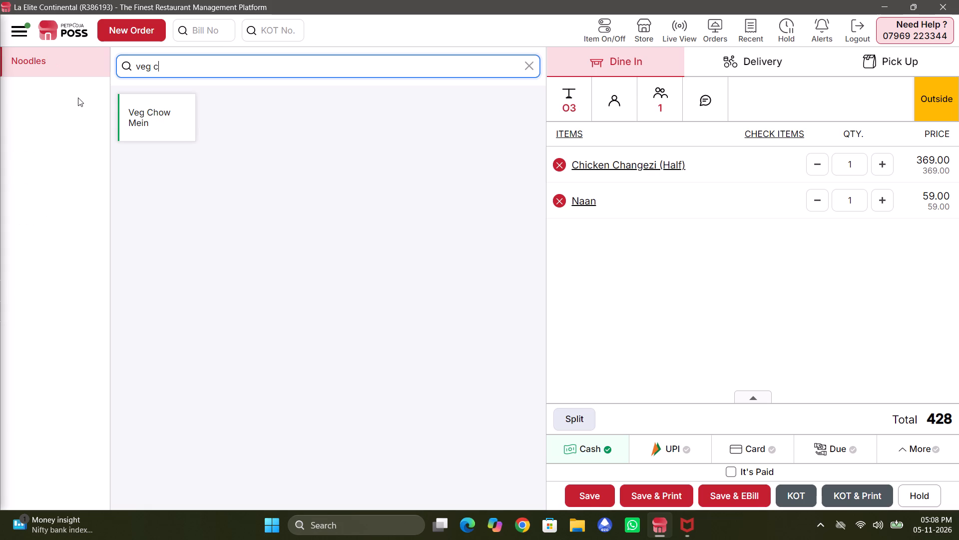
left_click(139, 120)
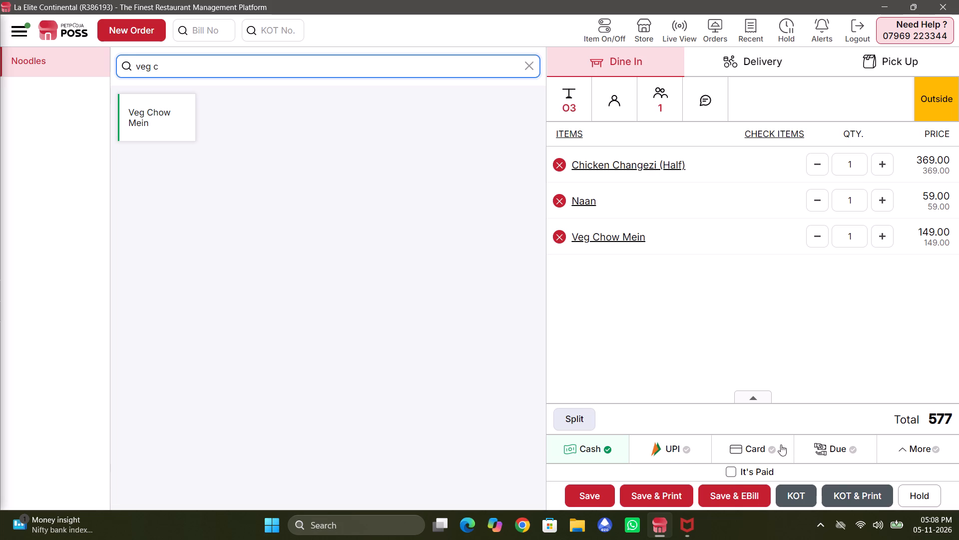
Check the O3 order's bill breakdown, then send and print its KOT.
left_click(765, 397)
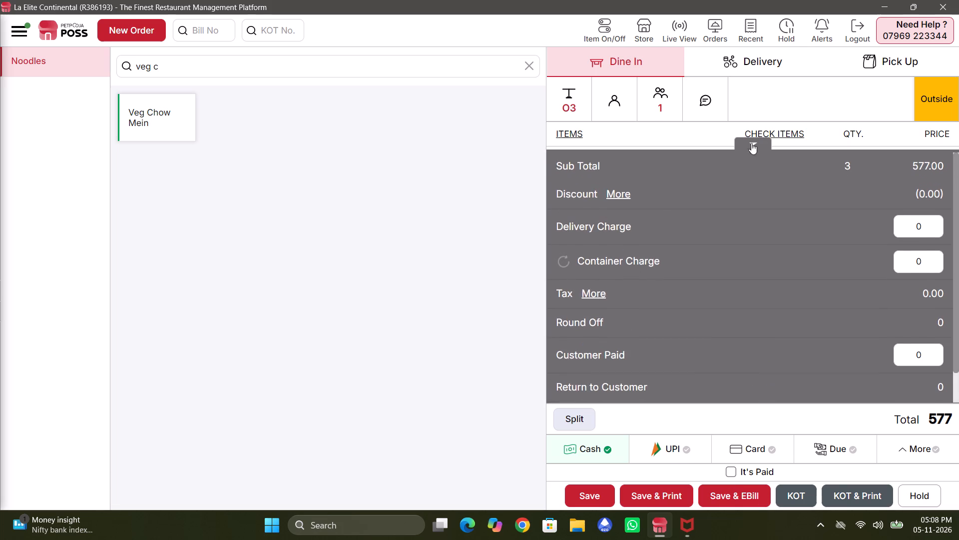
left_click(750, 142)
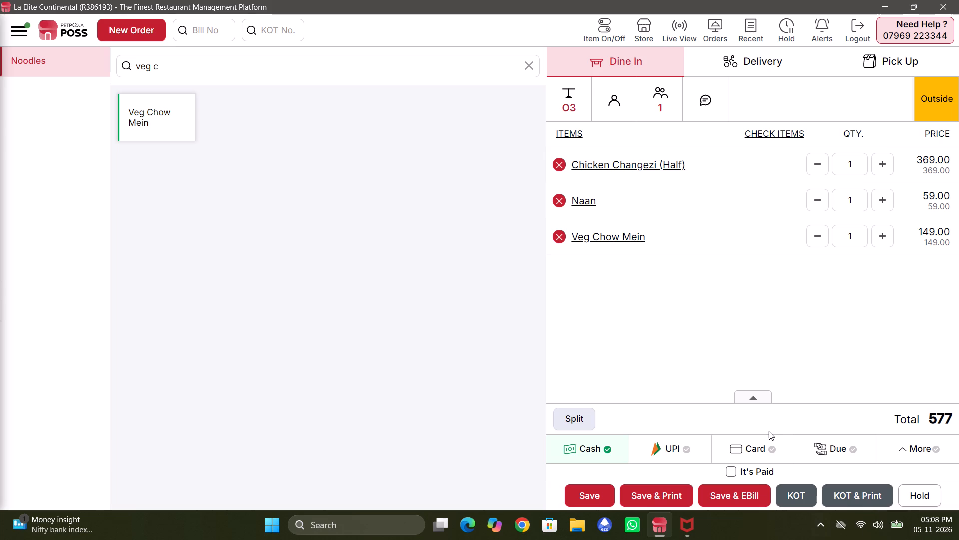
left_click(847, 493)
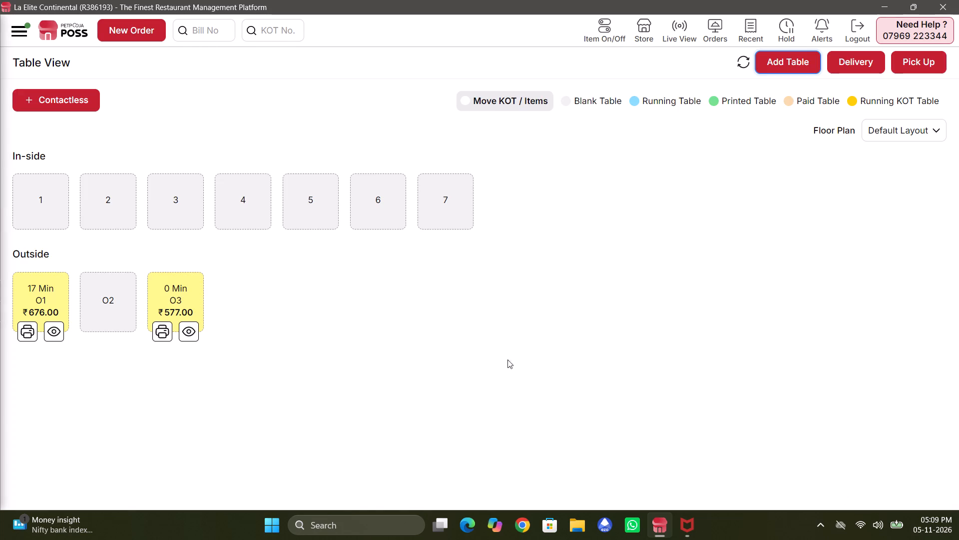
Open outside table O3's running order and apply a fixed custom discount of 27.
left_click(198, 303)
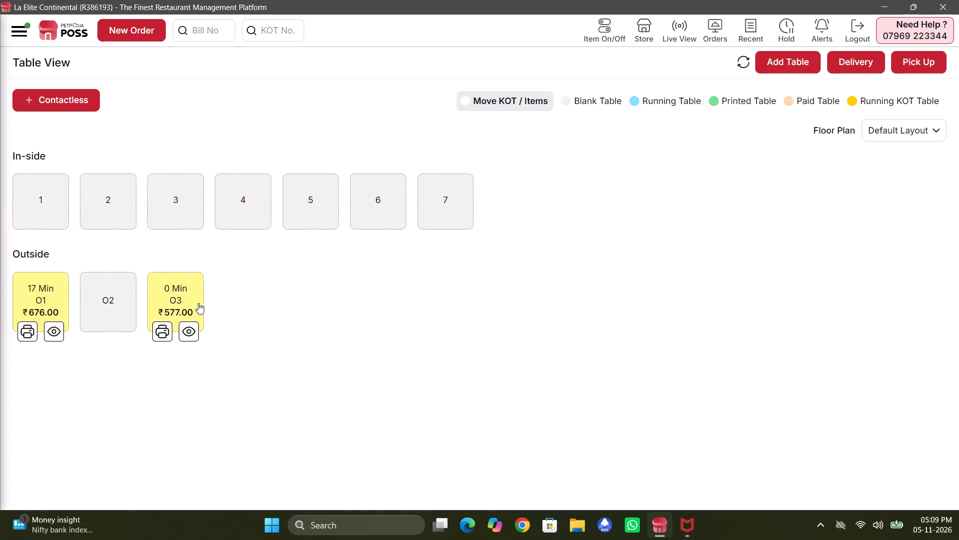
left_click(925, 141)
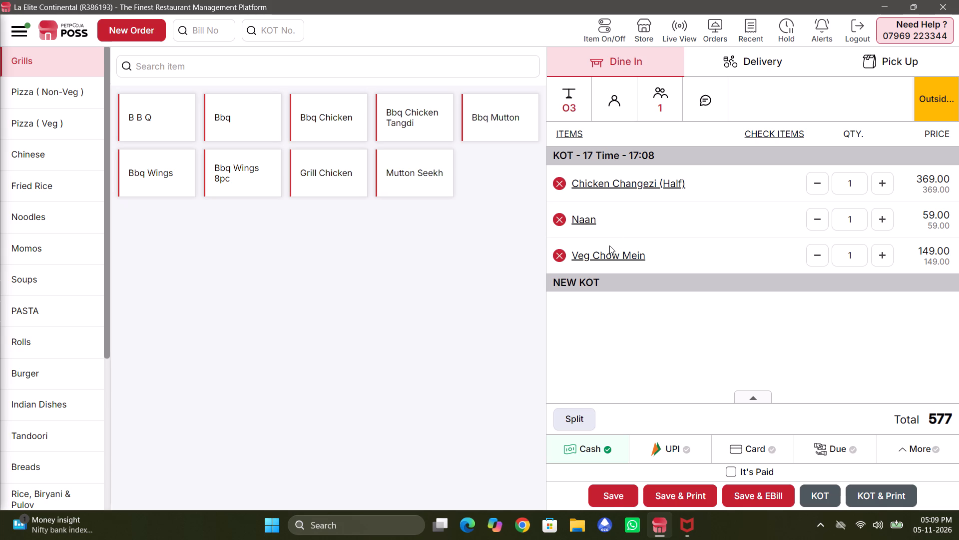
left_click(757, 396)
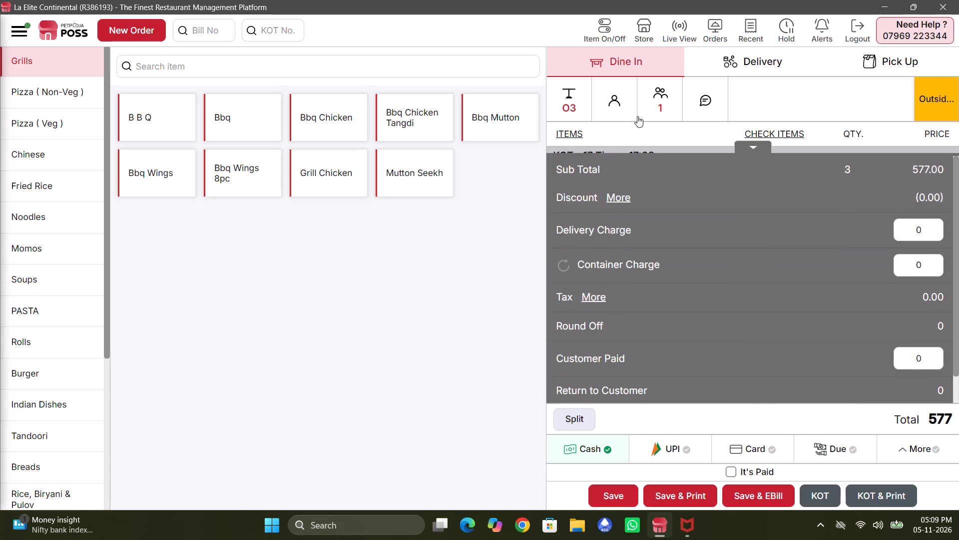
left_click(621, 190)
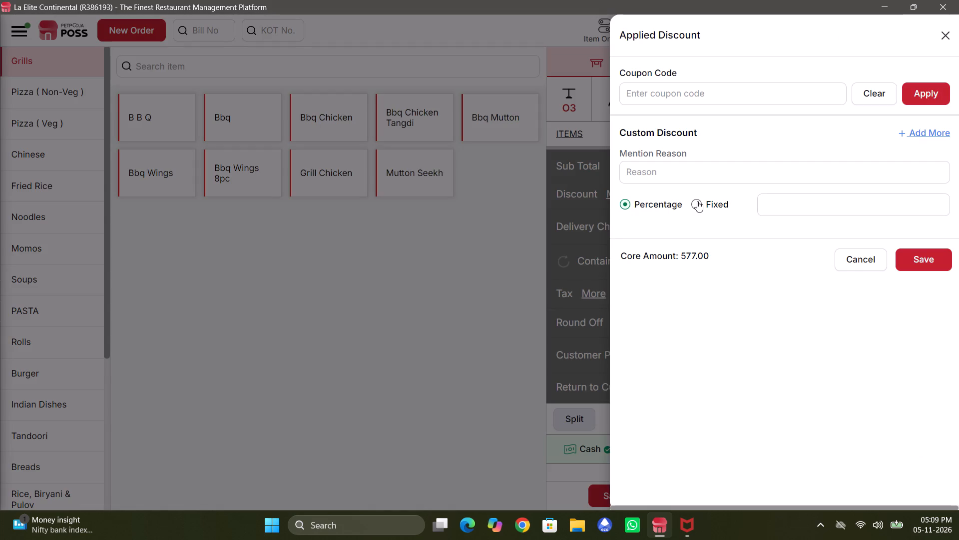
left_click(697, 201)
left_click(654, 201)
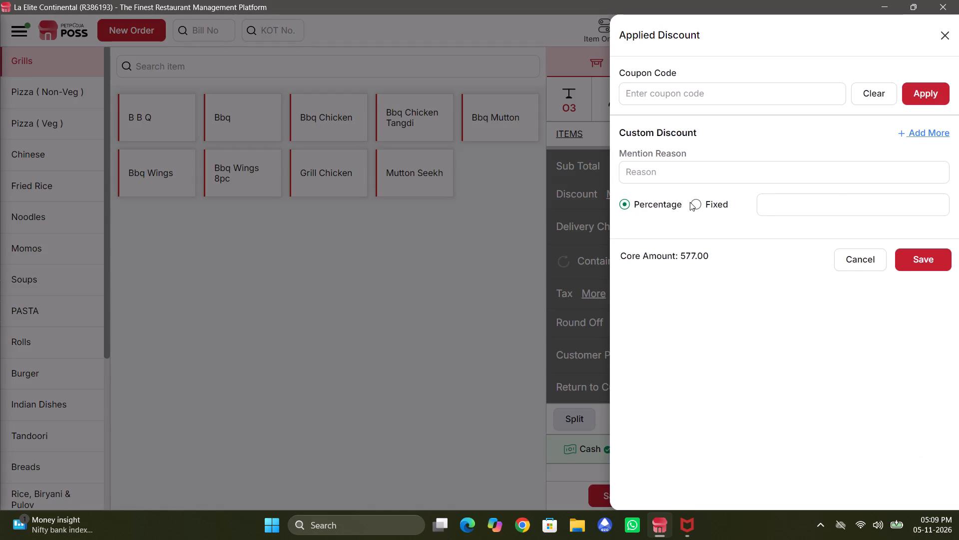
left_click(690, 202)
left_click(694, 203)
left_click(601, 206)
left_click(952, 36)
left_click(814, 202)
type("27")
left_click(919, 267)
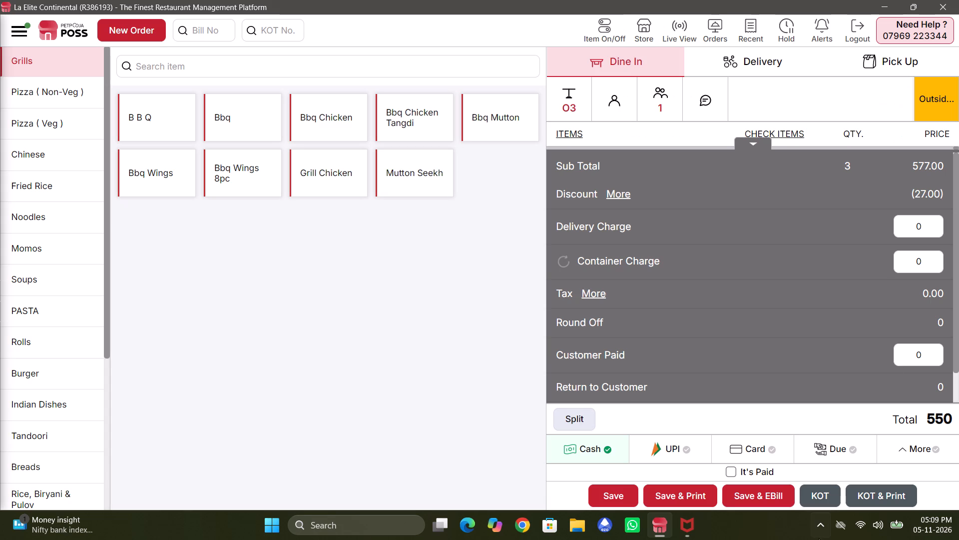
Set UPI as the O3 order's payment method and save the order with an e-bill.
left_click(685, 457)
left_click(771, 498)
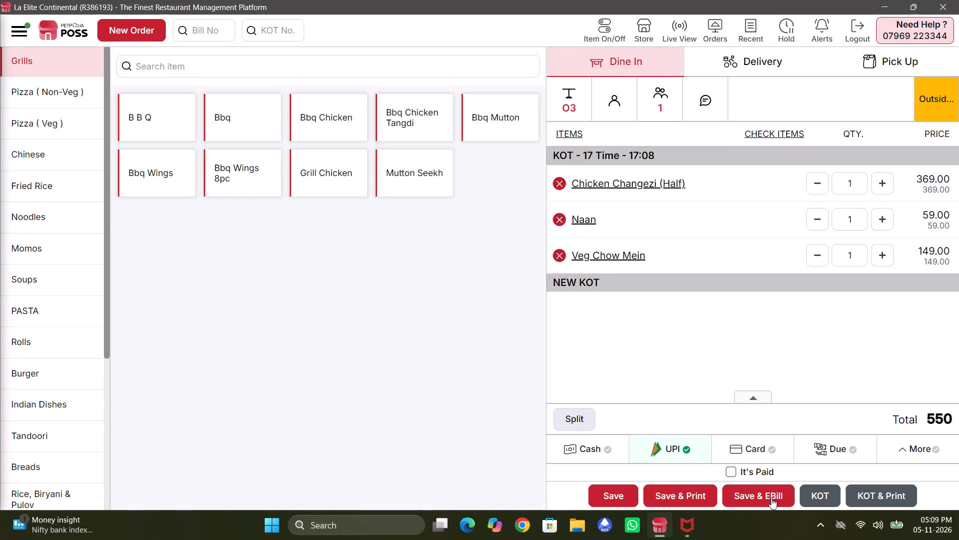
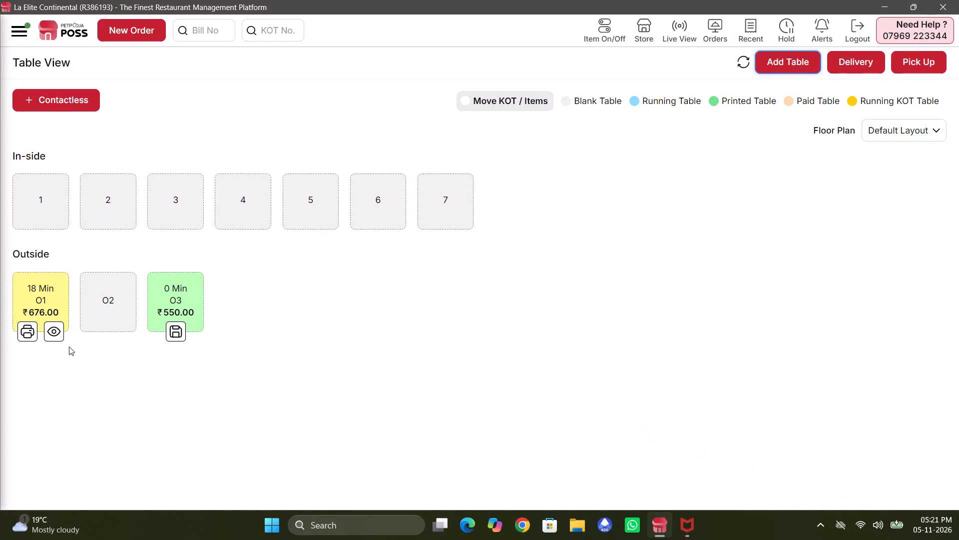
Open outside table O1's running order, set UPI as its payment method, and save and print the bill.
left_click(59, 332)
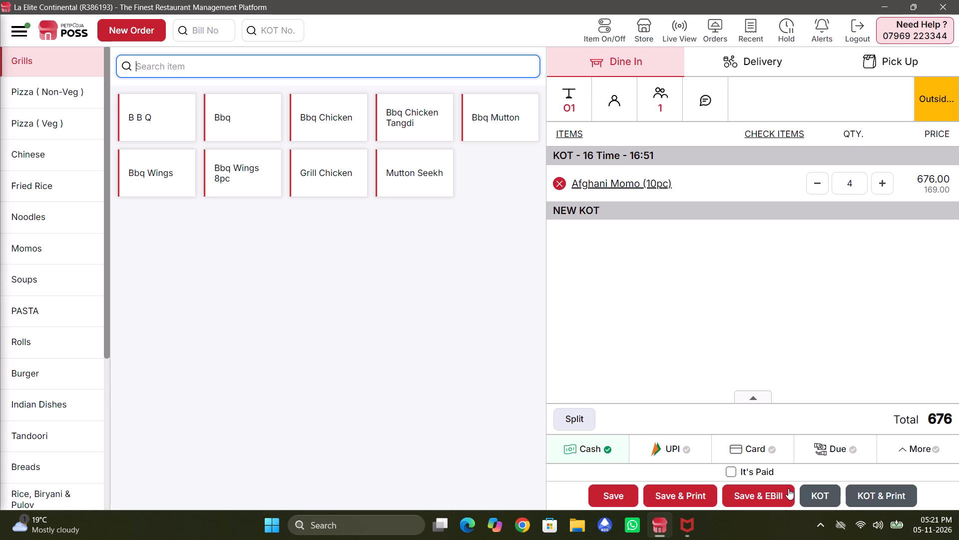
left_click(680, 445)
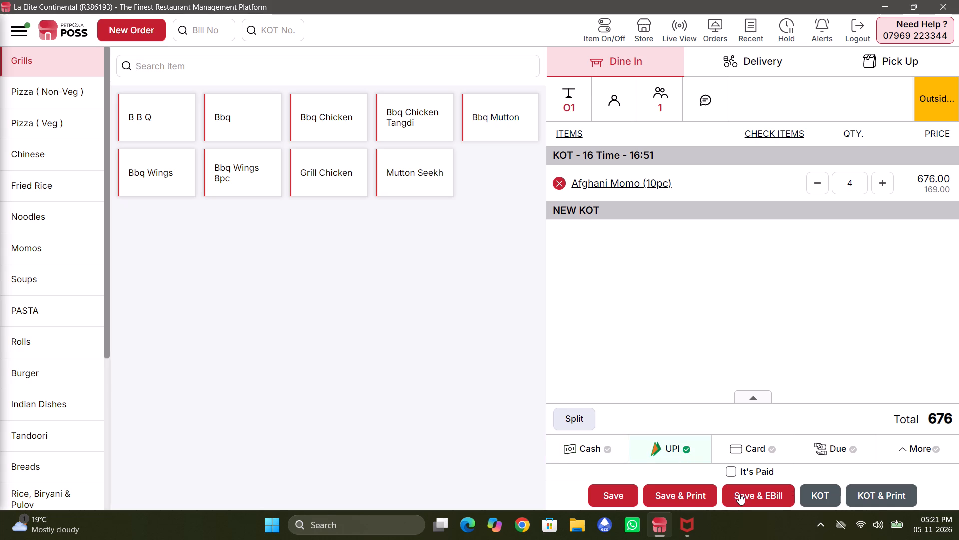
left_click(683, 497)
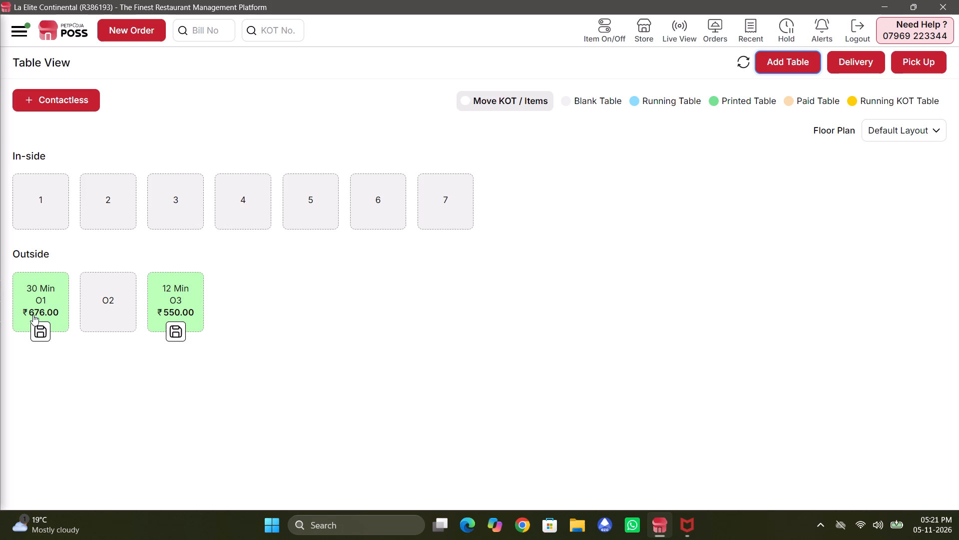
Settle outside table O1's printed bill with UPI as the payment type.
left_click(39, 327)
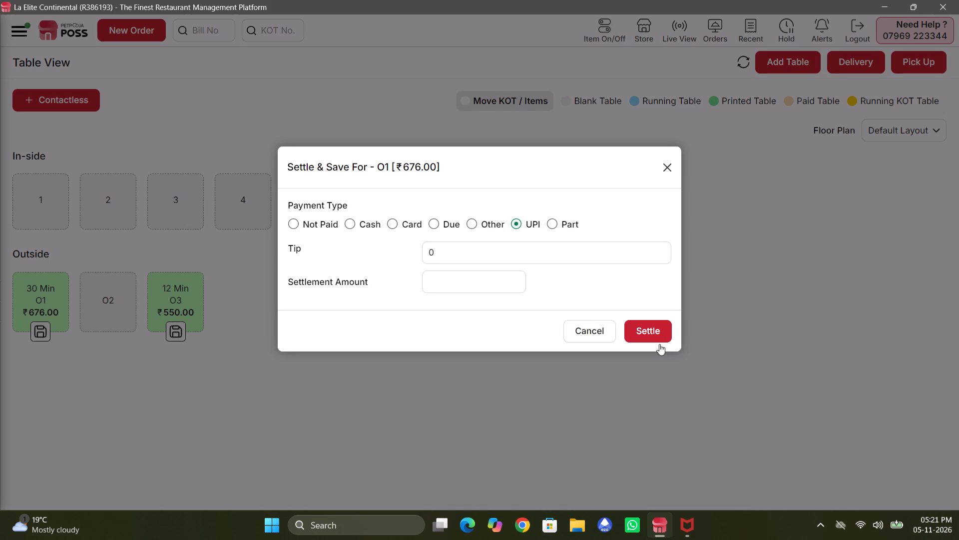
left_click(659, 344)
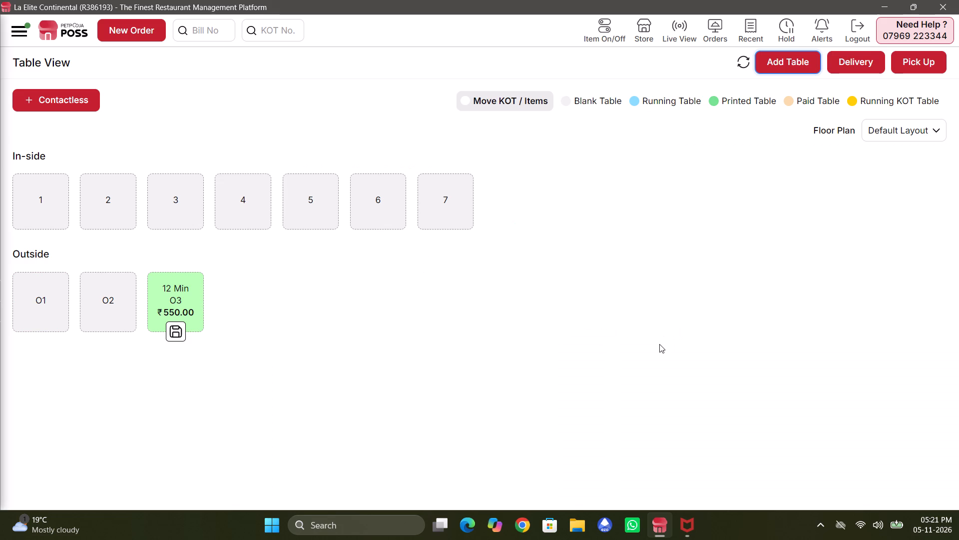
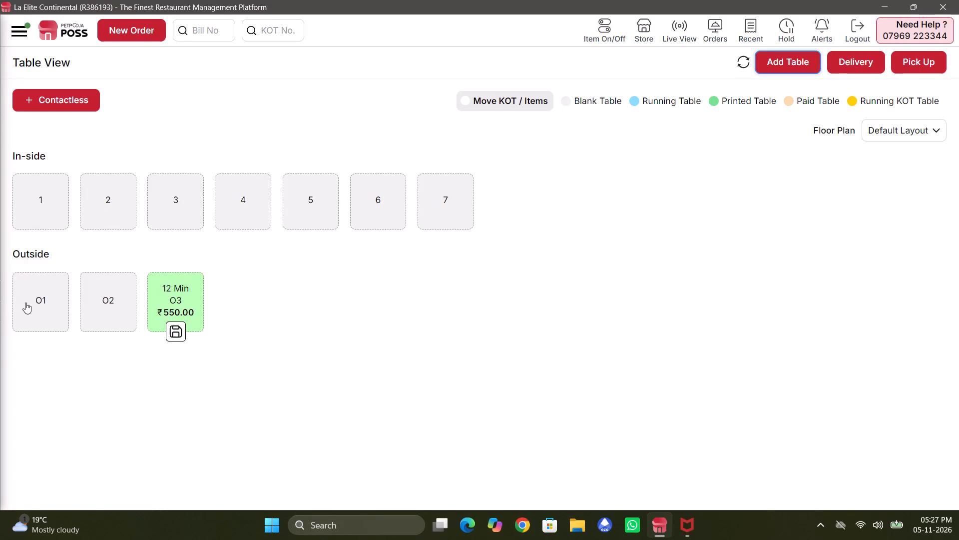
Start a dine-in order for outside table O1 with two Kabab and four Rista from the Kashmiri Wazwaan category.
left_click(25, 302)
left_click(109, 503)
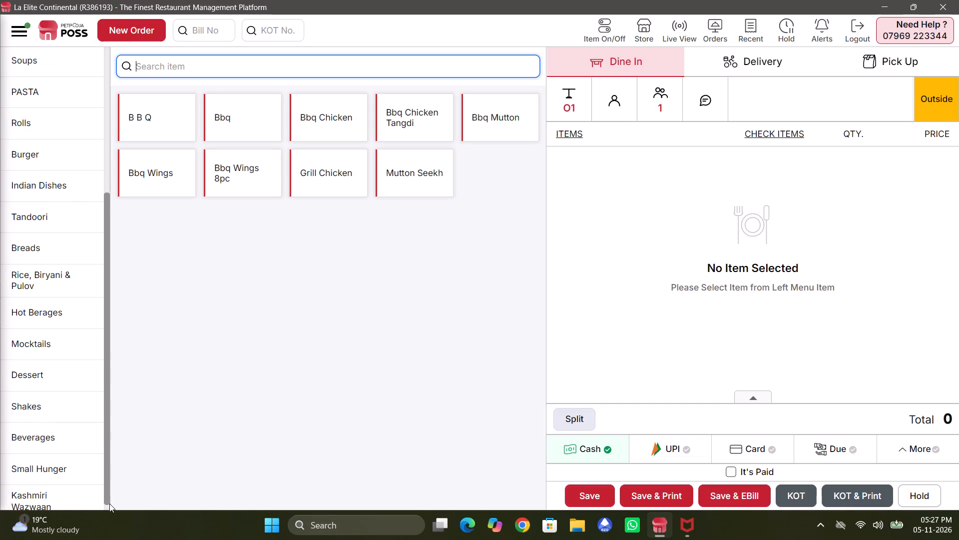
left_click(33, 493)
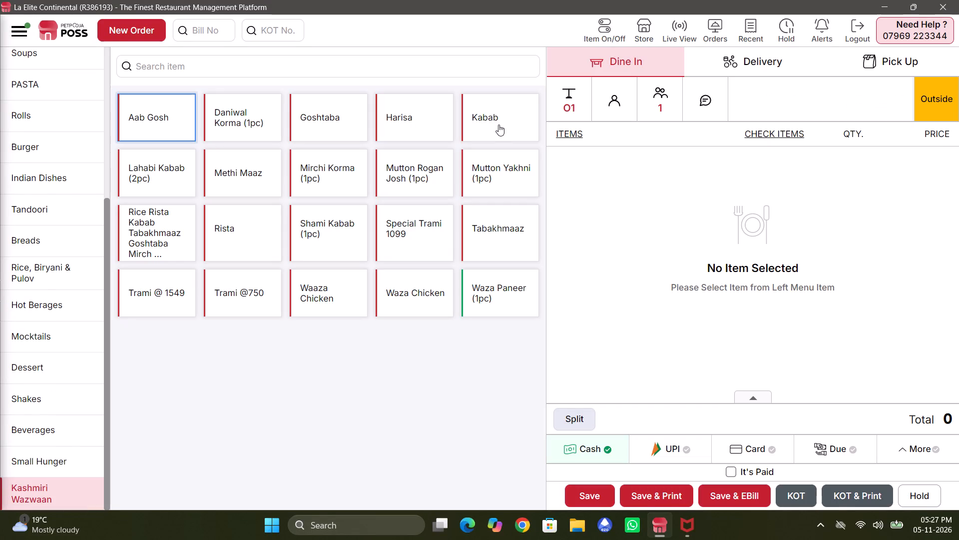
double_click(498, 124)
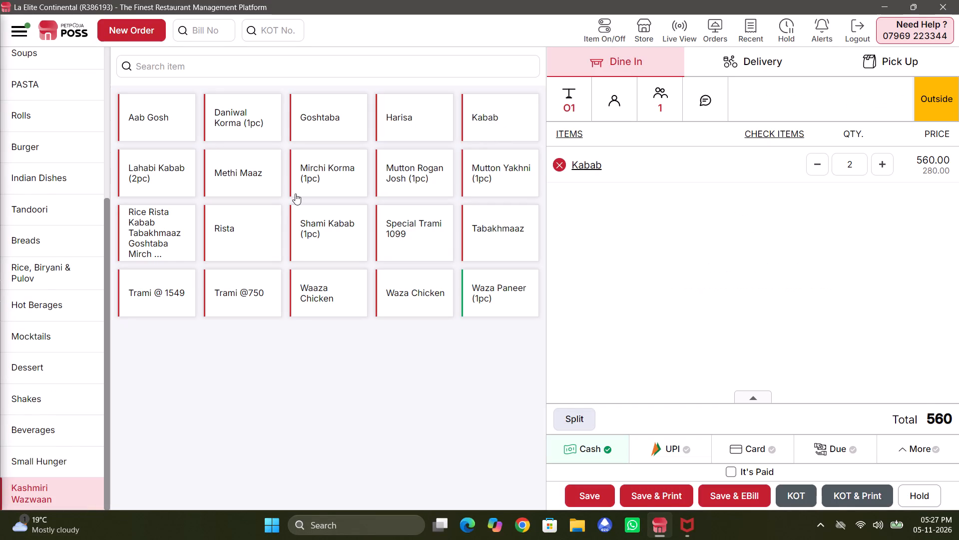
triple_click(266, 214)
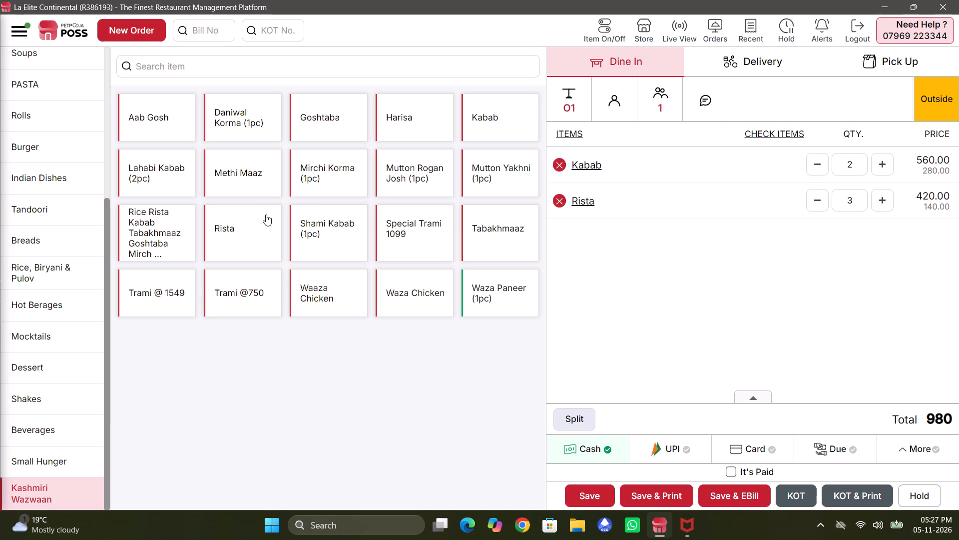
left_click(266, 214)
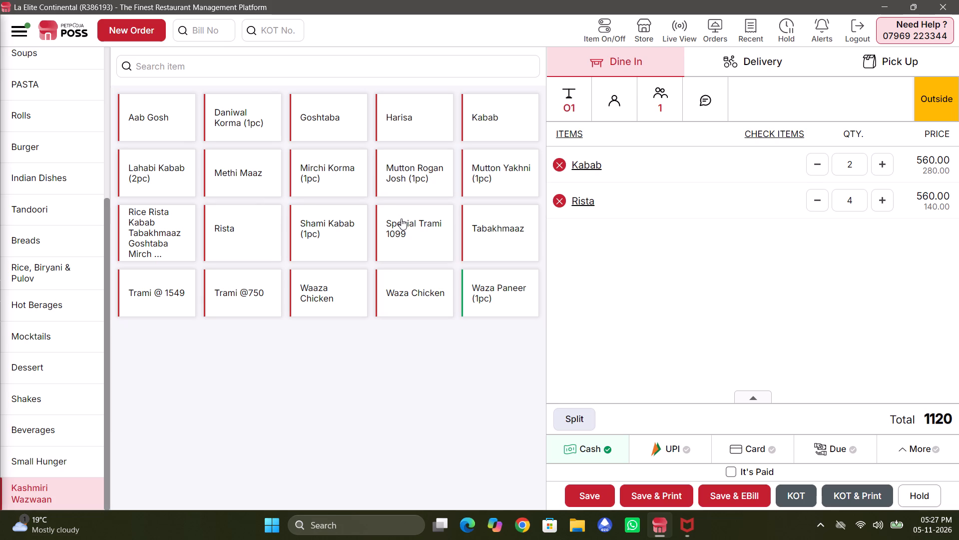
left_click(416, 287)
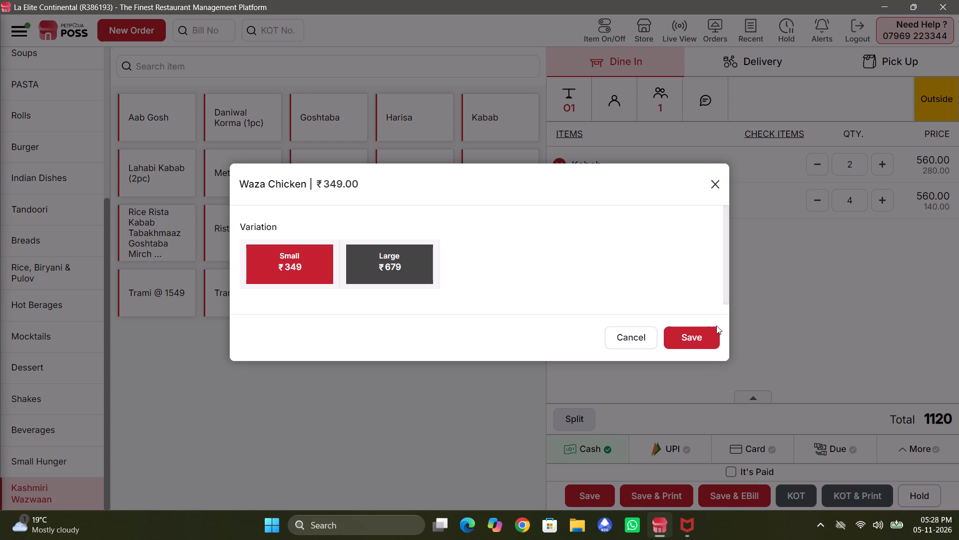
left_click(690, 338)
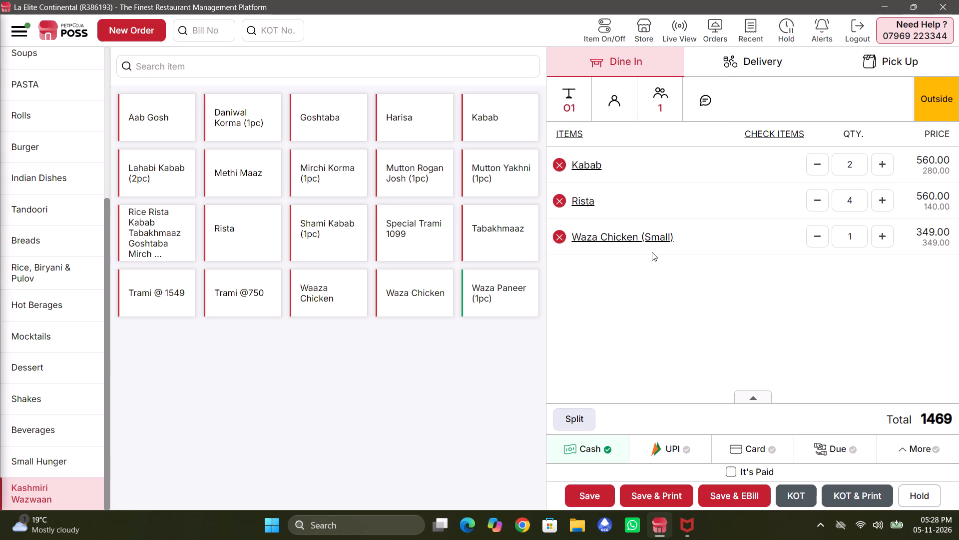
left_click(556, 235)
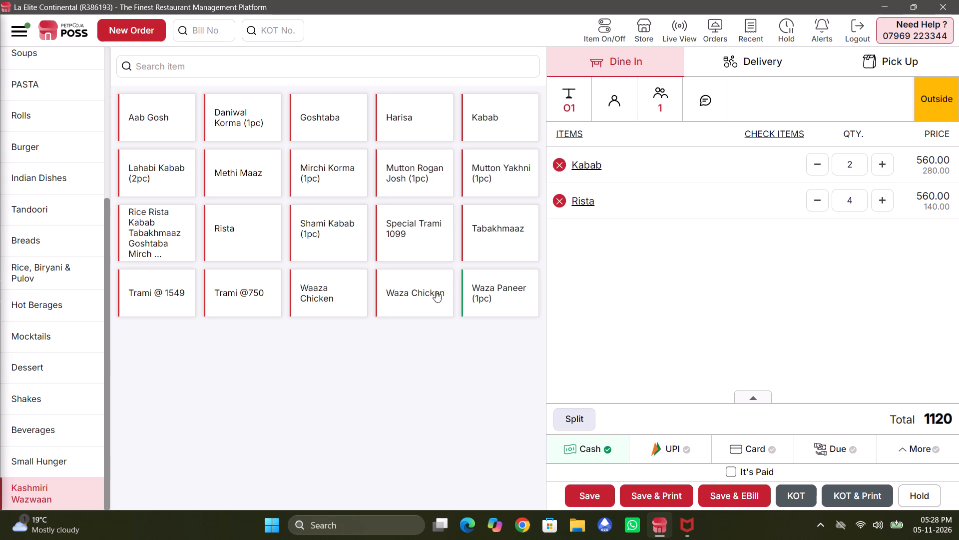
Add one Waza Chicken in the Large variation and two Mutton Yakhni (1pc) to table O1's order.
left_click(412, 293)
left_click(420, 271)
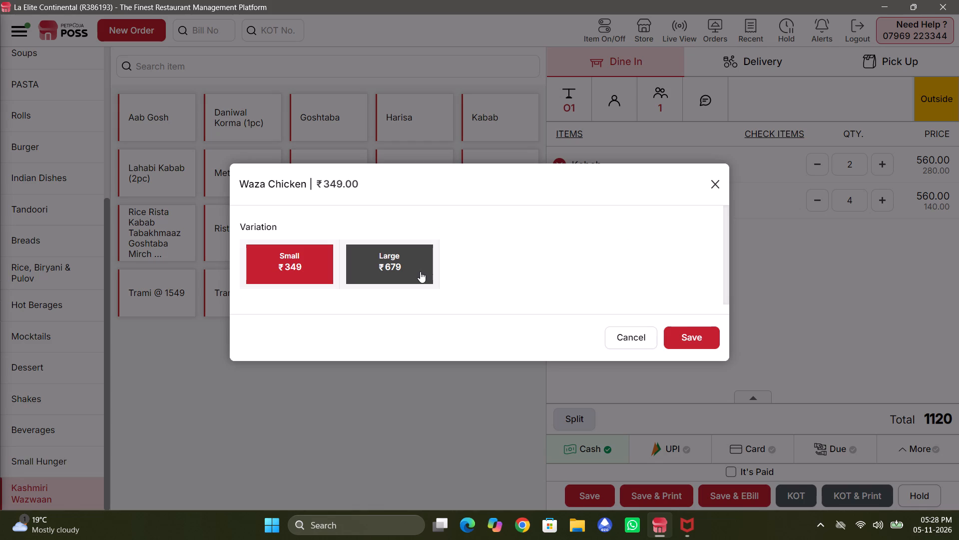
left_click(688, 335)
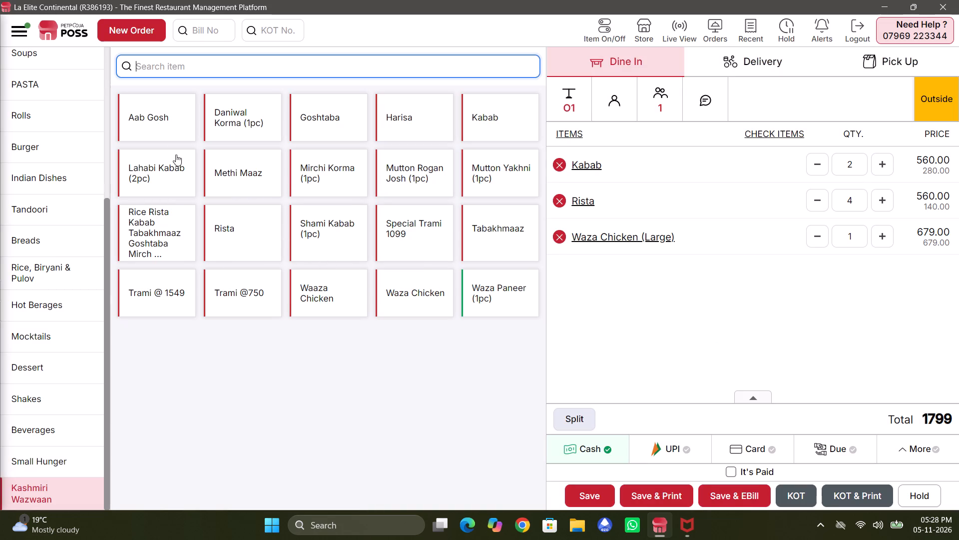
left_click(491, 168)
left_click(491, 168)
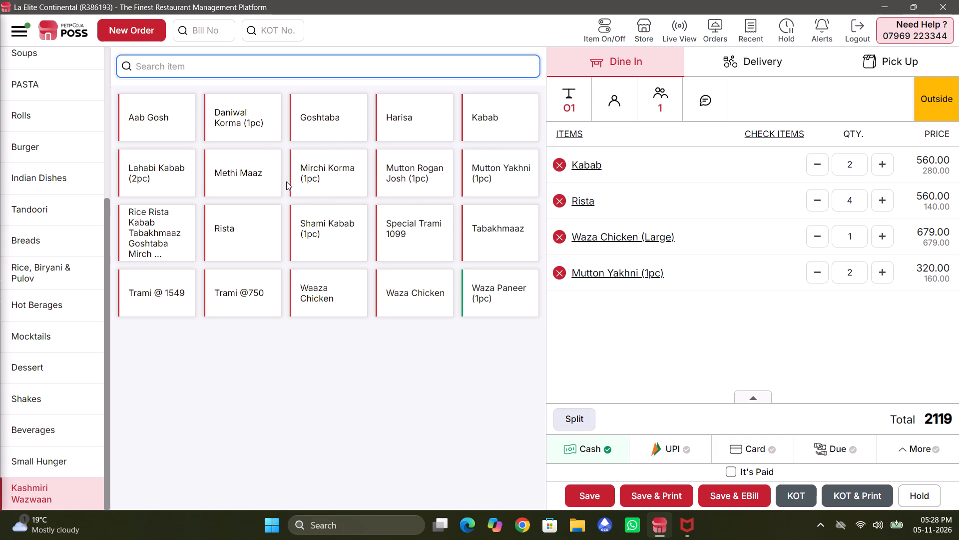
Add two Mirchi Korma (1pc) and one Tabakhmaaz in the Large variation to table O1's order.
left_click(314, 175)
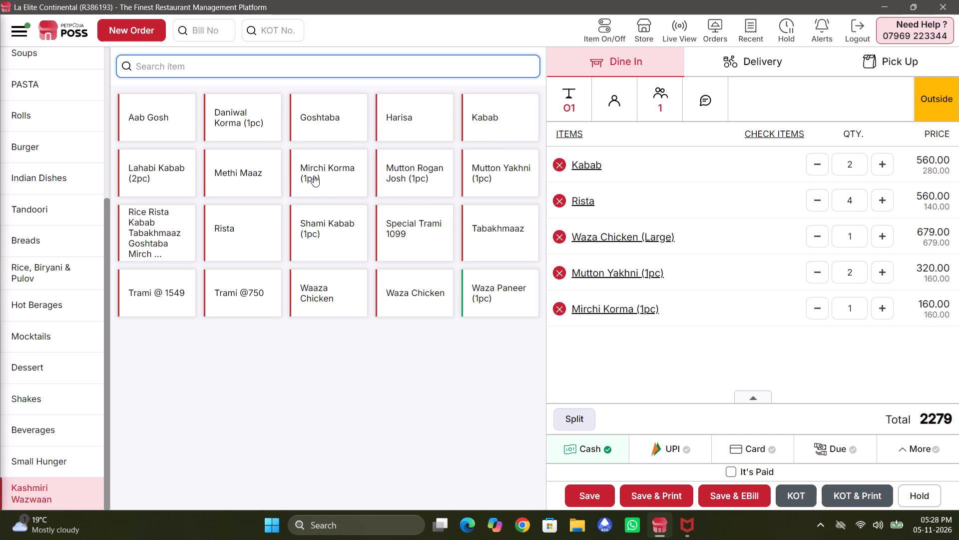
left_click(314, 175)
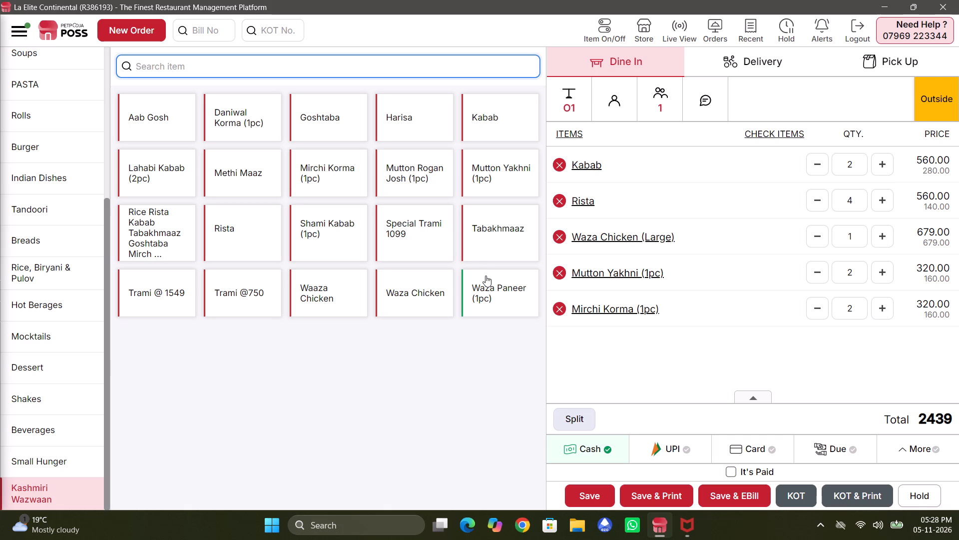
left_click(487, 222)
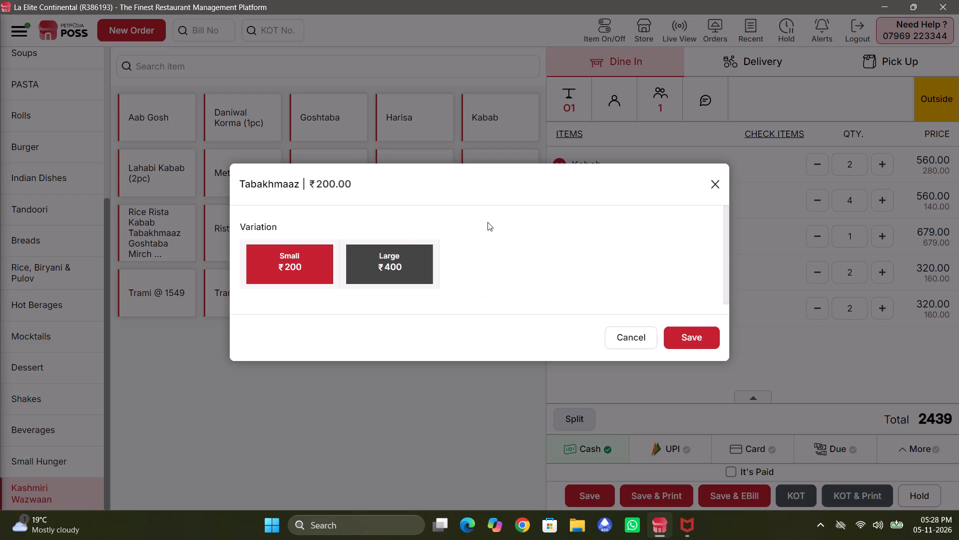
left_click(392, 258)
left_click(672, 335)
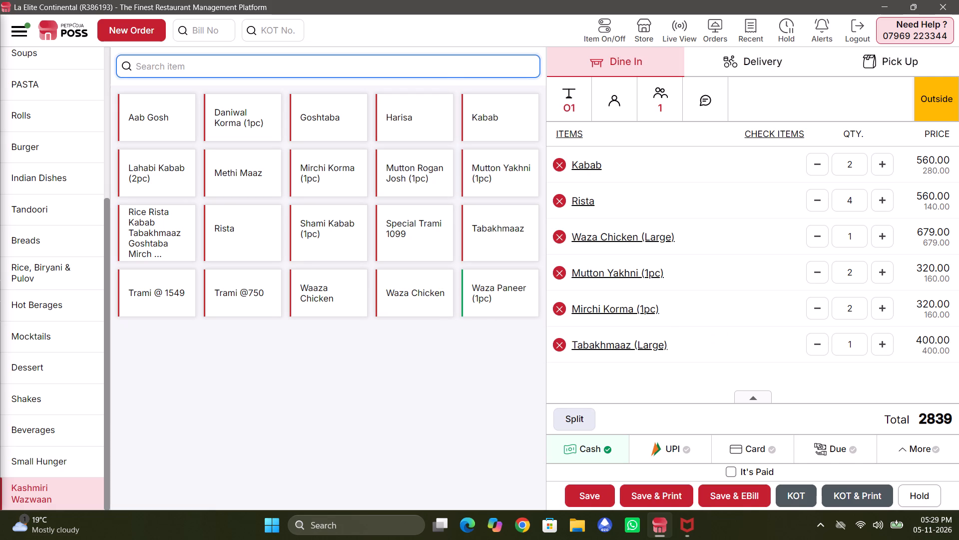
Search the menu for "naan" and add one plain Naan from the Breads category to table O1's order.
left_click(453, 67)
type("naan")
key("Return")
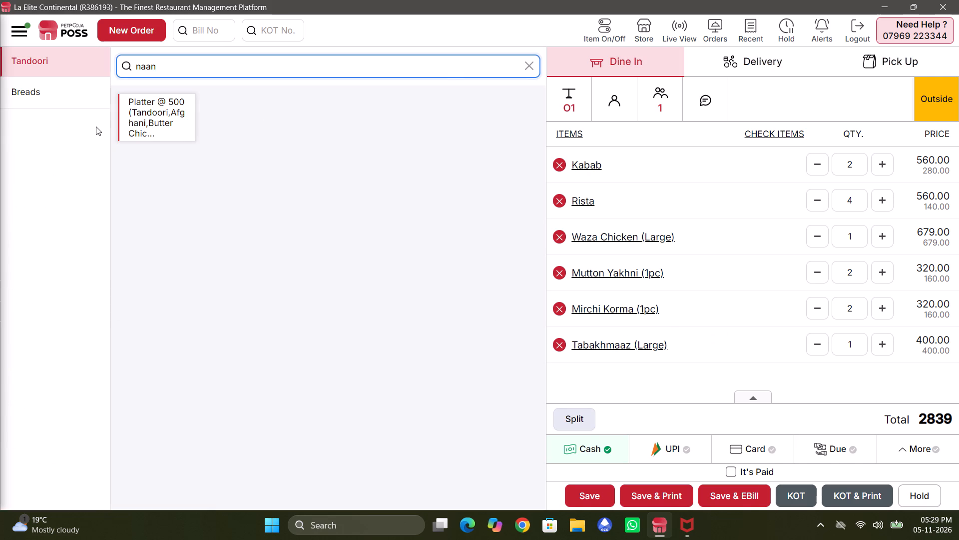
left_click(63, 89)
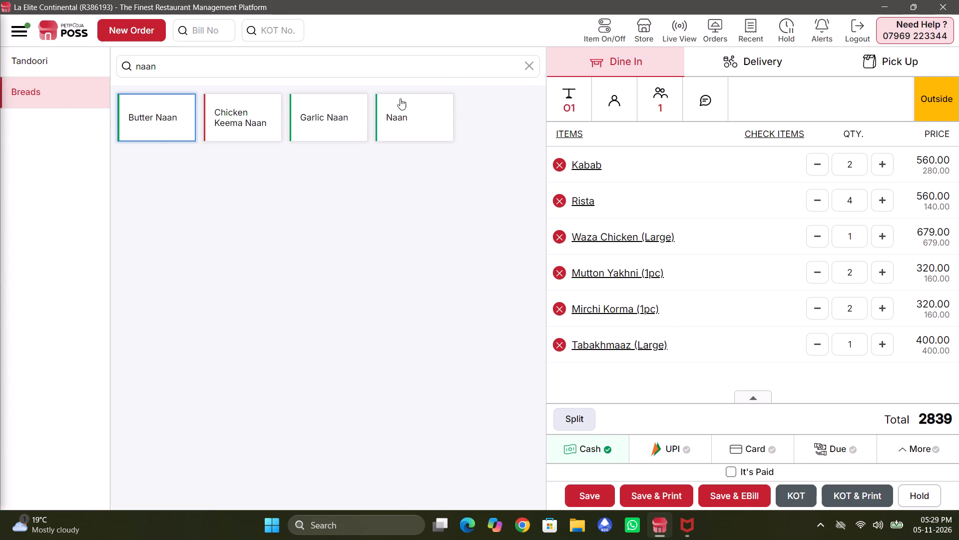
left_click(409, 106)
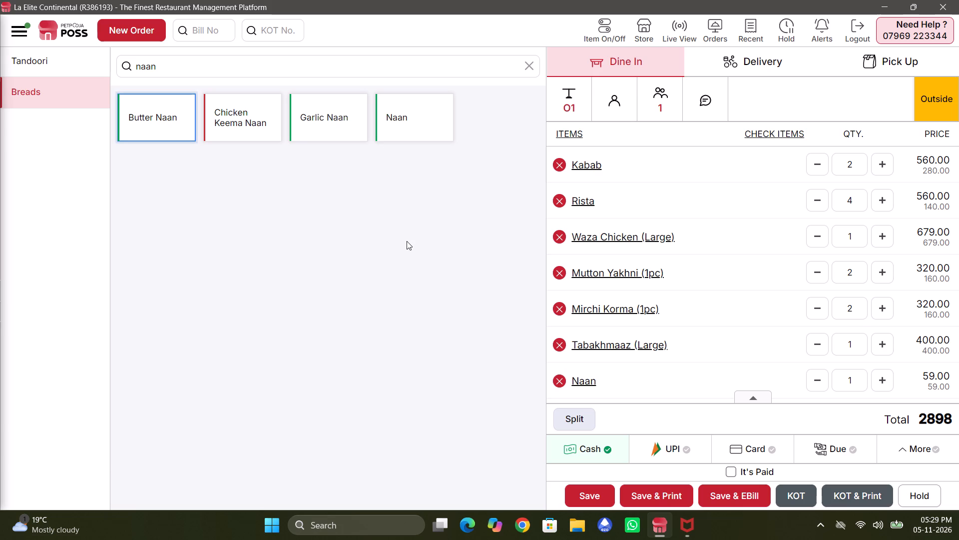
Send outside table O1's order to the kitchen and print its KOT.
left_click(857, 495)
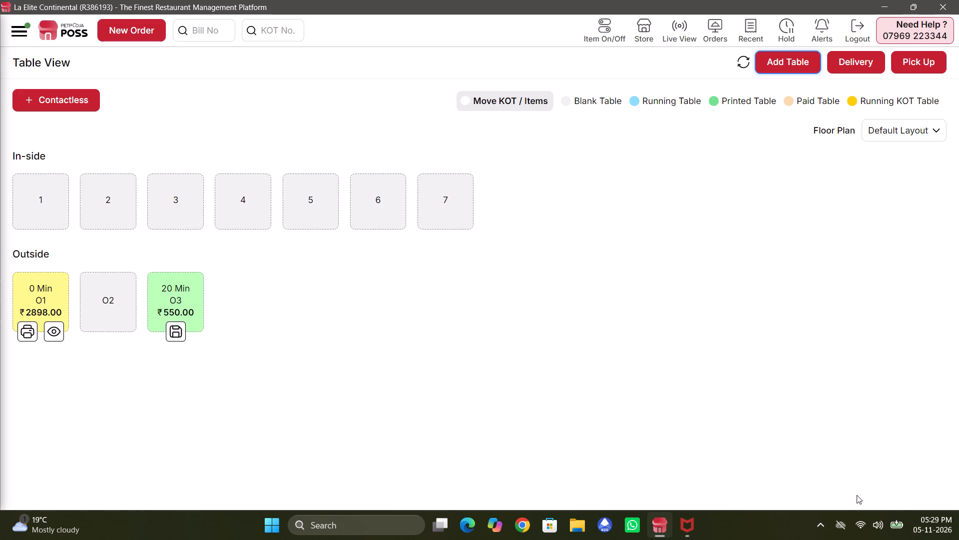
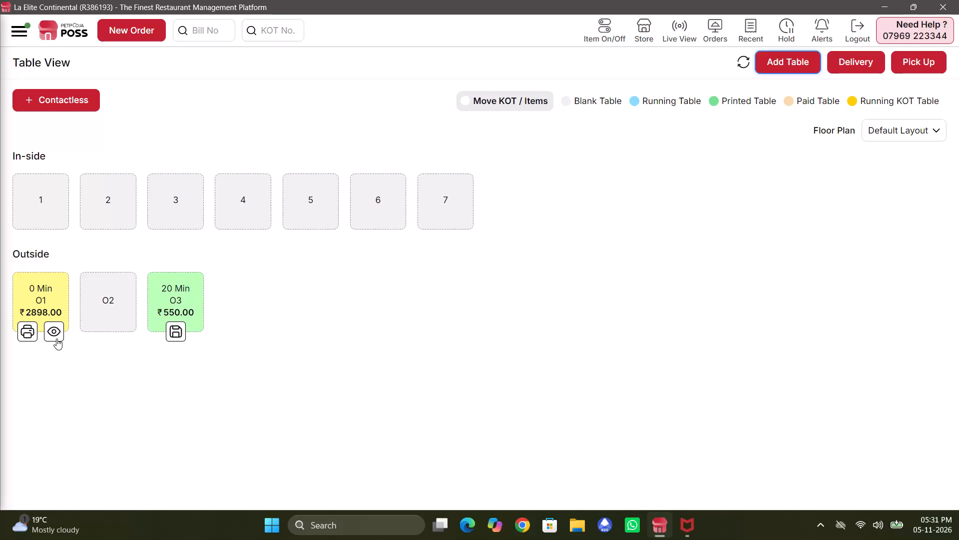
Open outside table O1's running order and choose part payment as its payment mode.
left_click(53, 328)
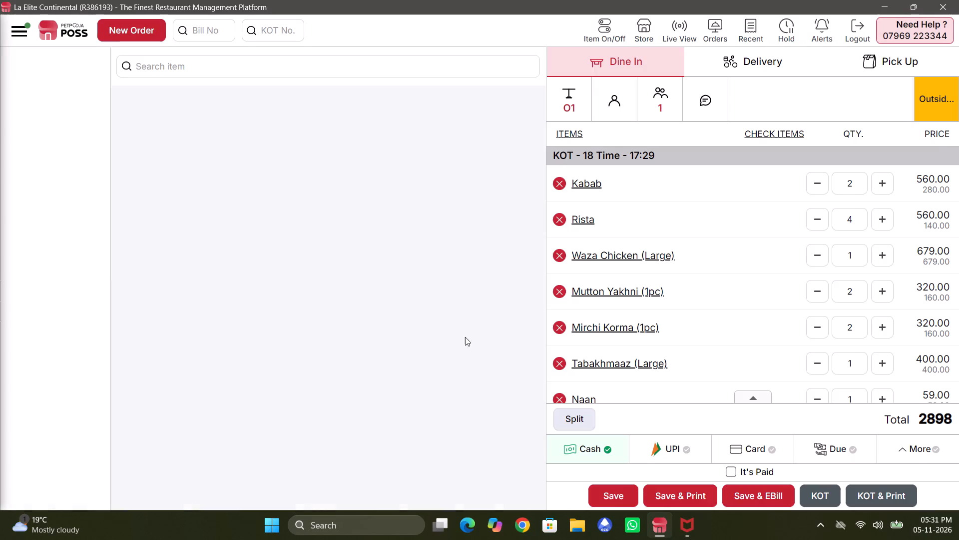
left_click(754, 397)
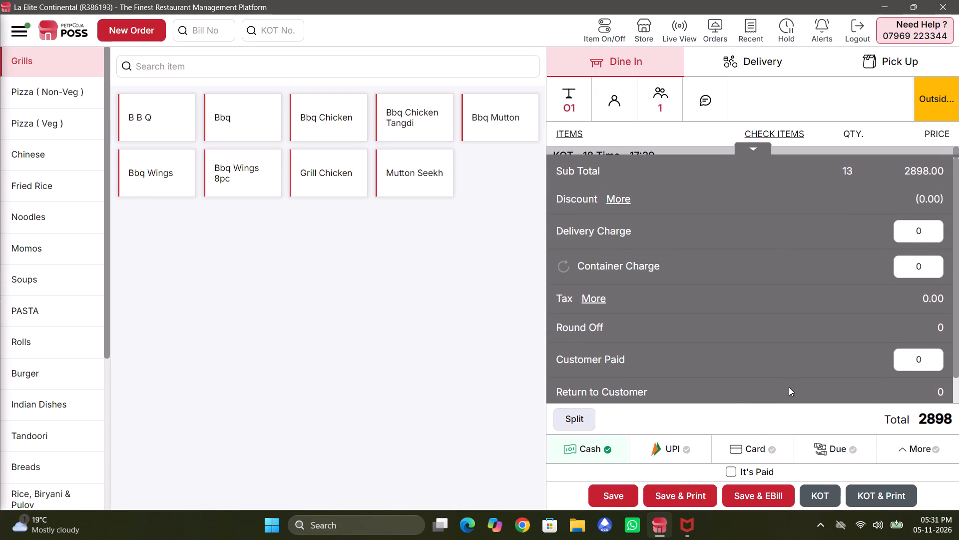
left_click(753, 136)
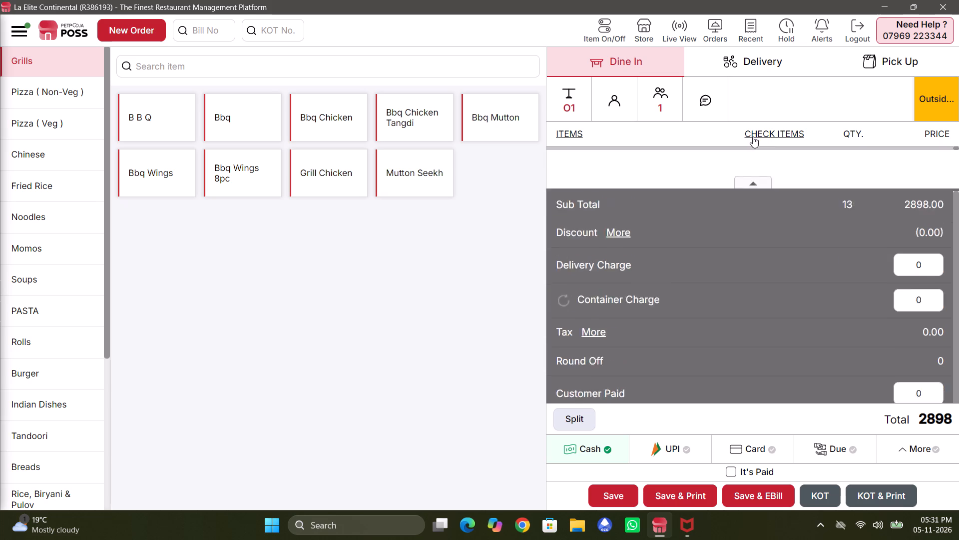
left_click(752, 442)
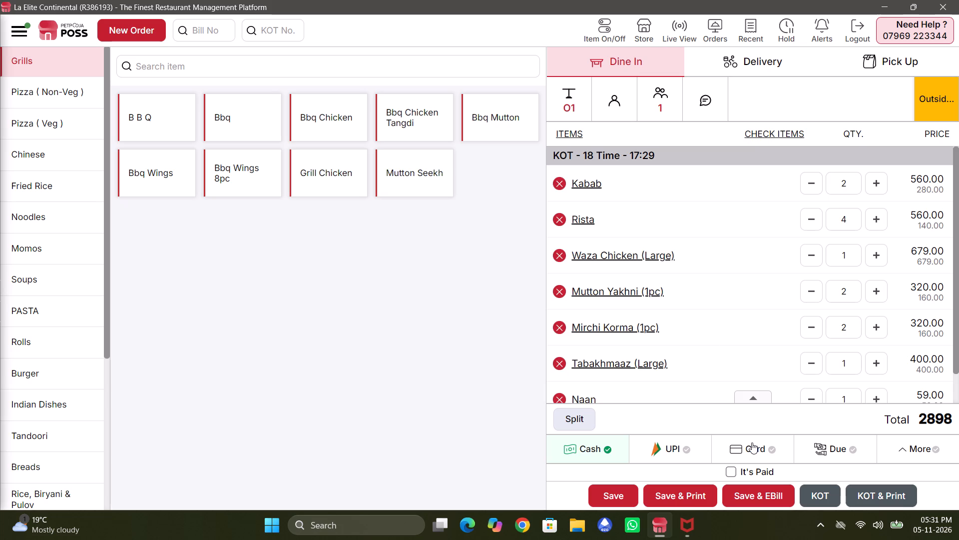
left_click(752, 442)
left_click(591, 448)
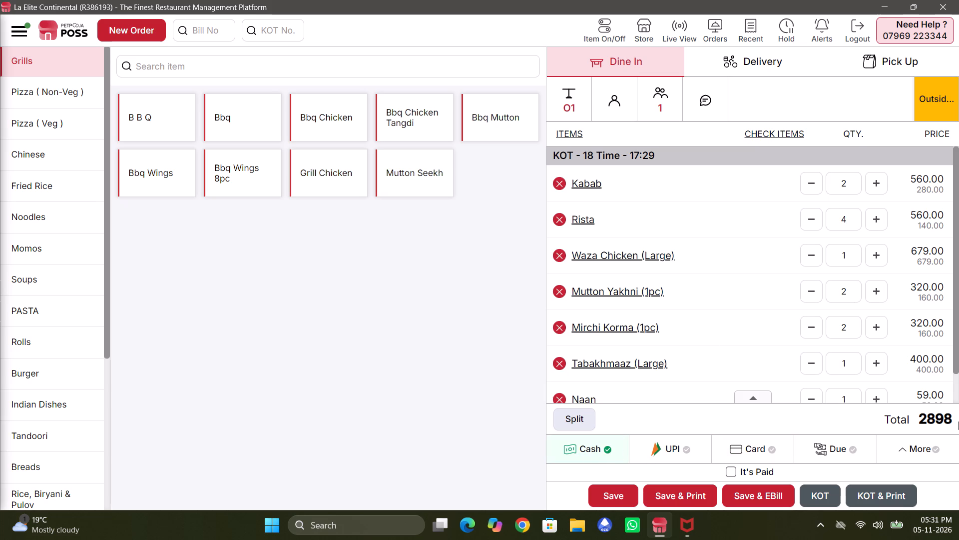
left_click(923, 448)
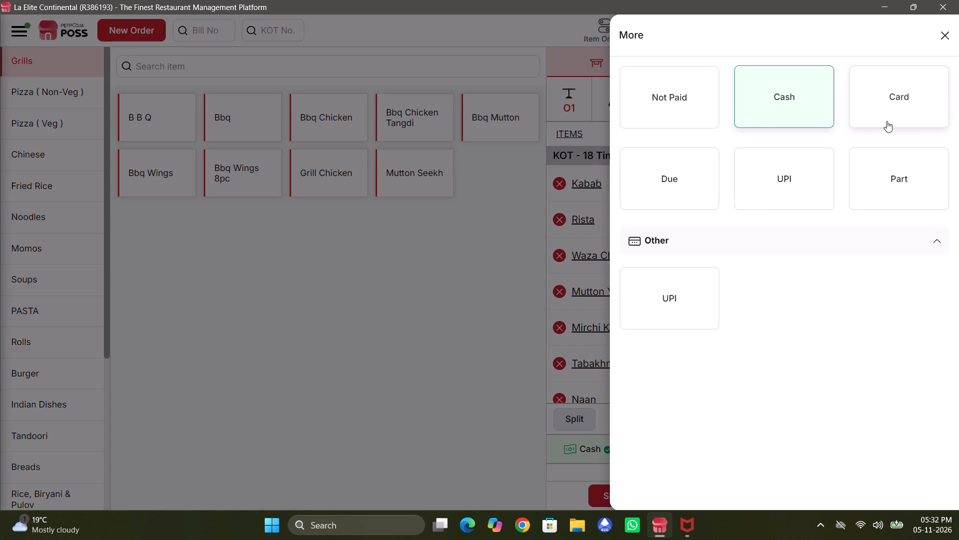
left_click(892, 173)
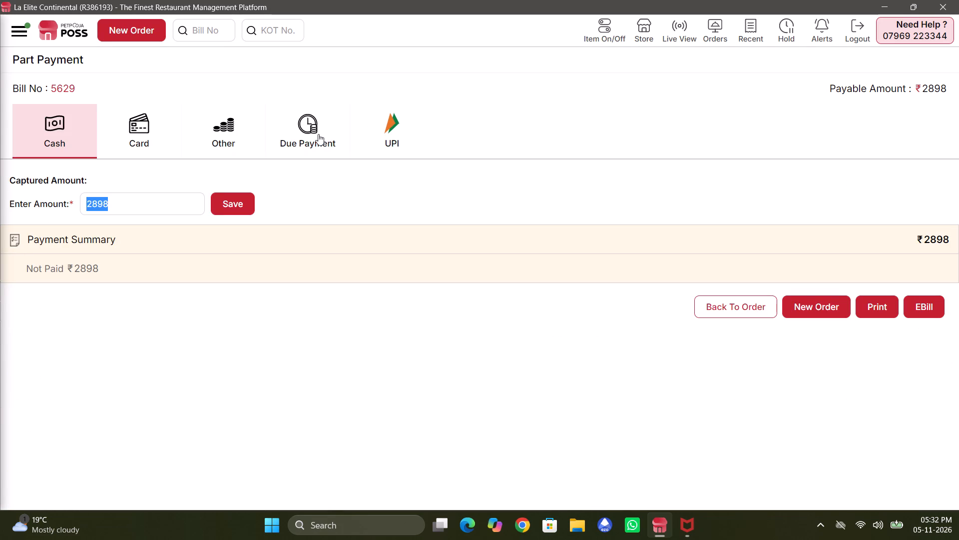
Record a UPI part payment of 1400 on table O1's bill.
left_click(388, 135)
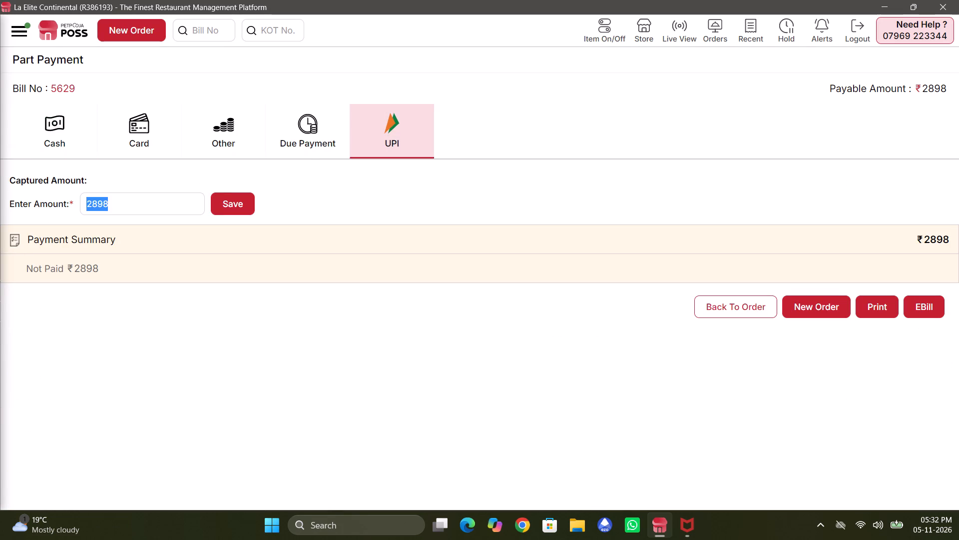
left_click(154, 204)
key("BackSpace")
key("BackSpace")
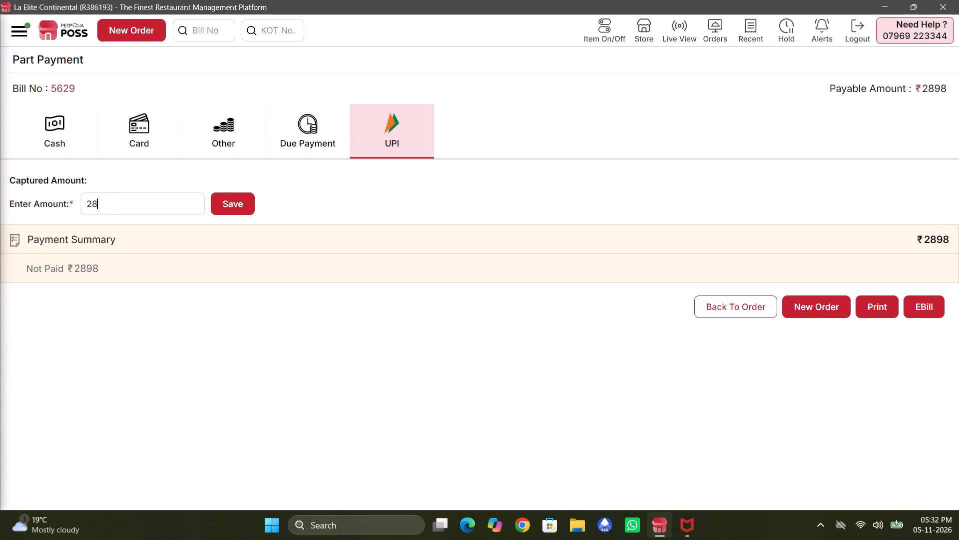
key("BackSpace")
key("BackSpace")
key("BackSpace")
type("1400")
left_click(228, 204)
Record the remaining 1498 of table O1's bill as cash and issue the e-bill.
left_click(58, 127)
left_click(138, 204)
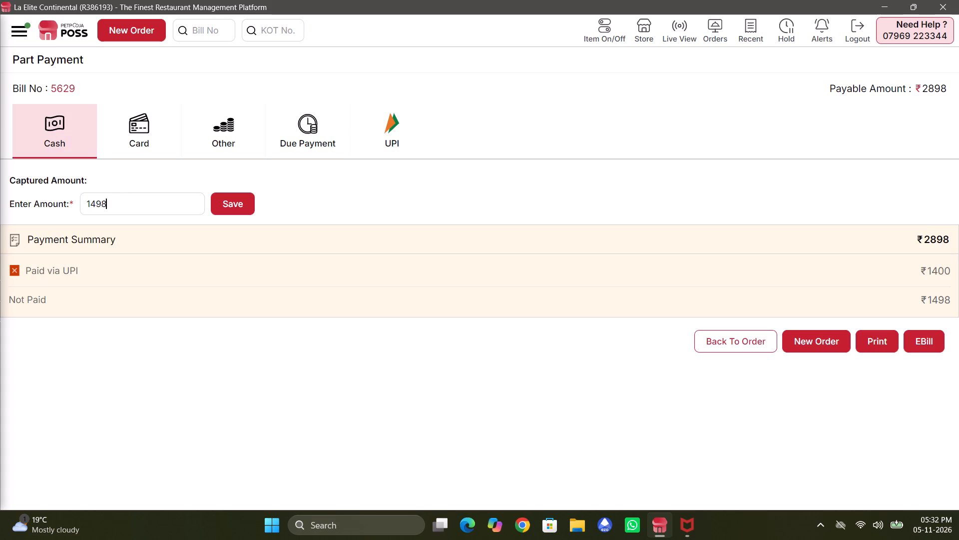
left_click(228, 205)
left_click(917, 297)
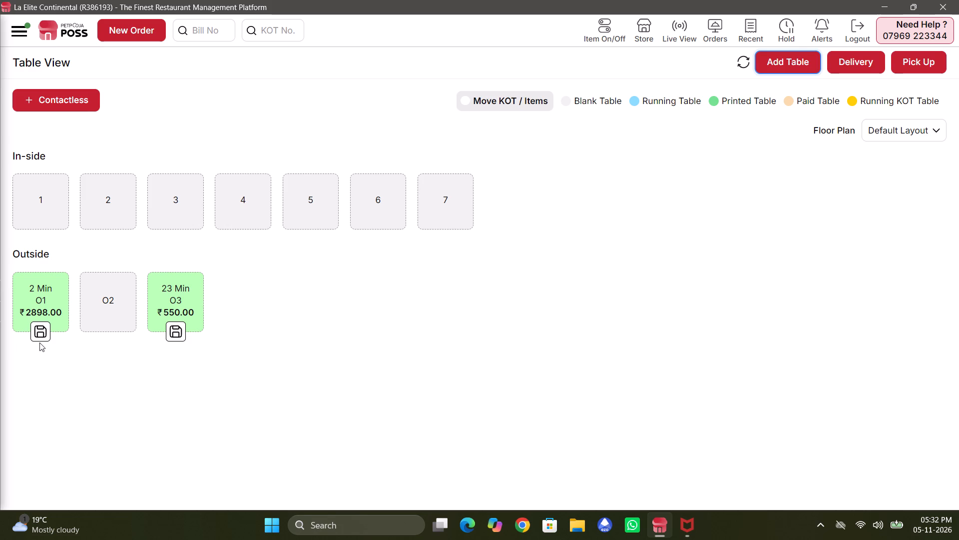
Reopen table O1's billed order to check its items and payment mode, and return to the table view.
left_click(47, 312)
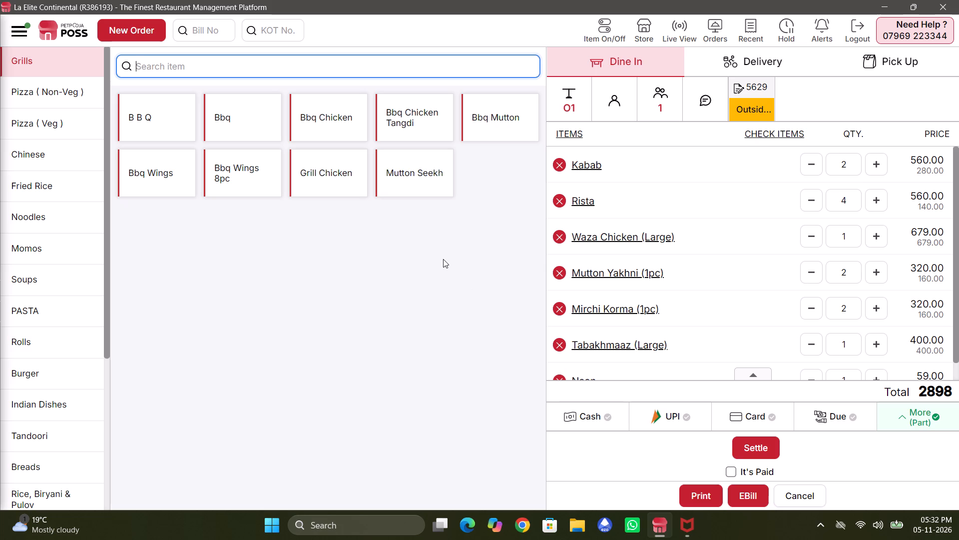
left_click(955, 376)
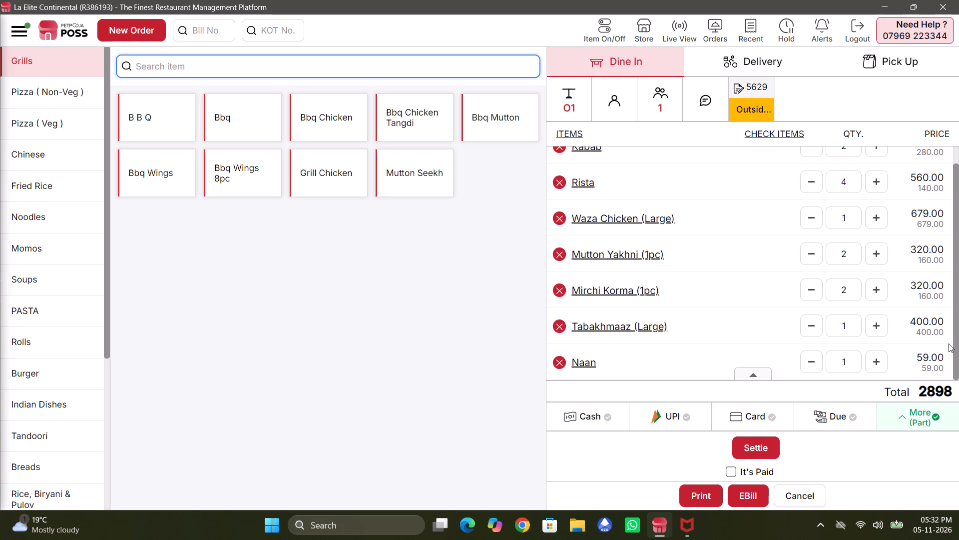
left_click(138, 27)
Open outside table O3's billed order and settle it with UPI as the payment mode.
left_click(179, 298)
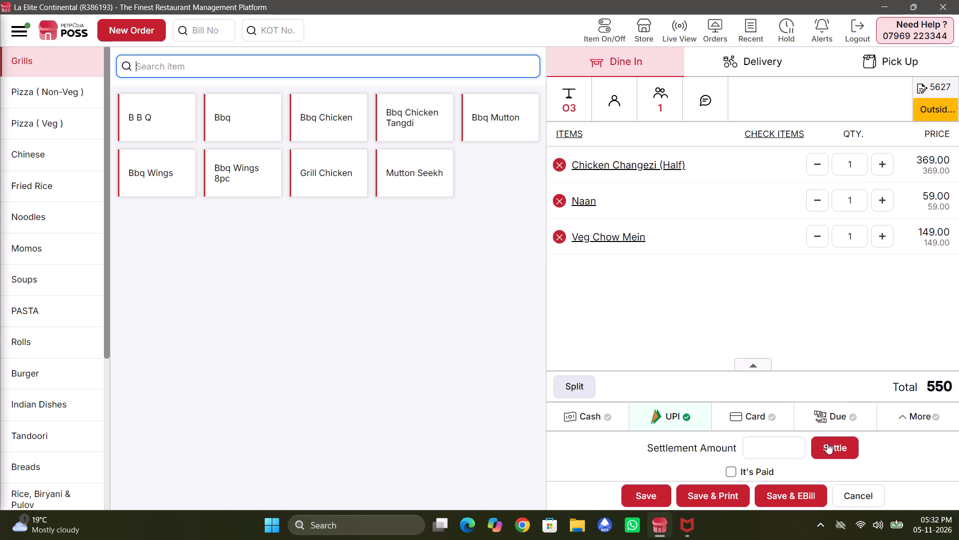
left_click(827, 443)
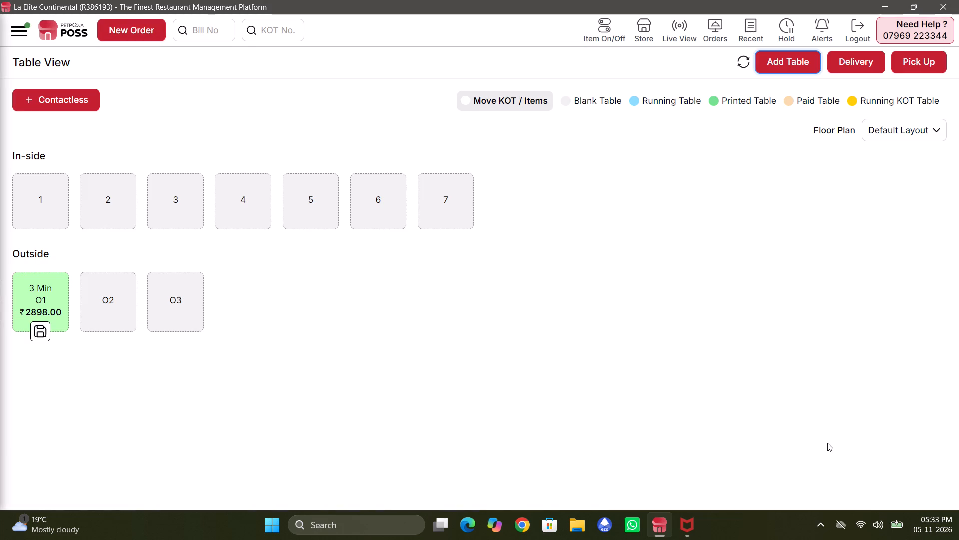
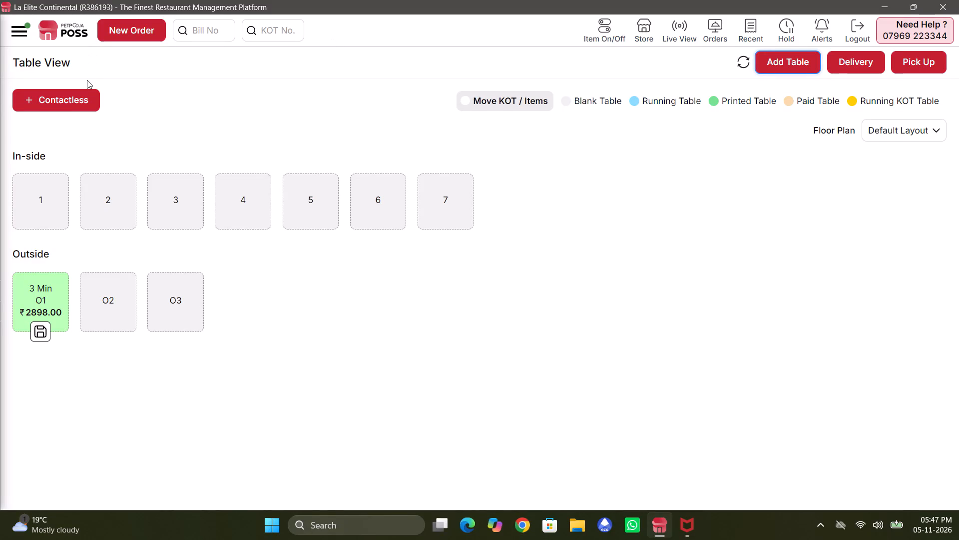
Start a dine-in order on outside table O2 with one 500GM Harisa and print its KOT.
left_click(109, 302)
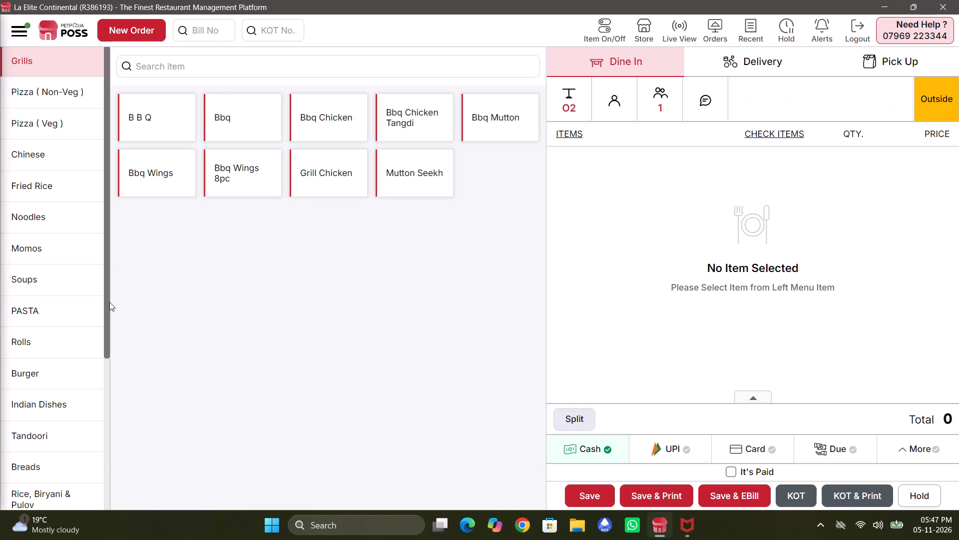
left_click(140, 64)
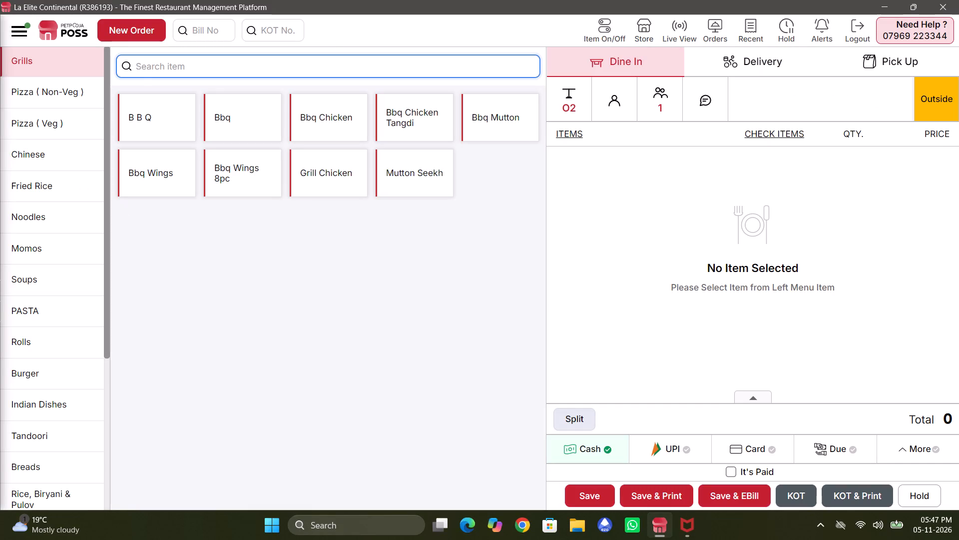
type("harisa")
key("Return")
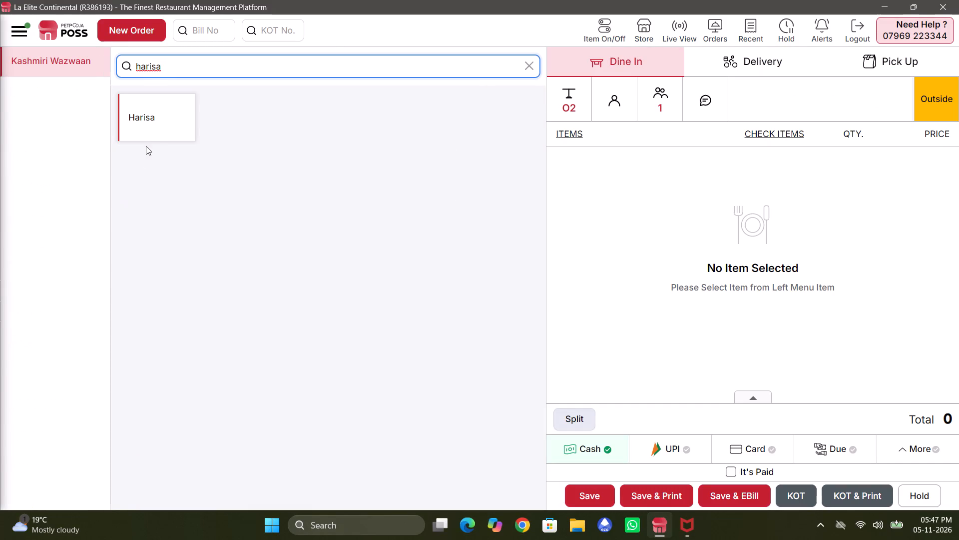
left_click(149, 132)
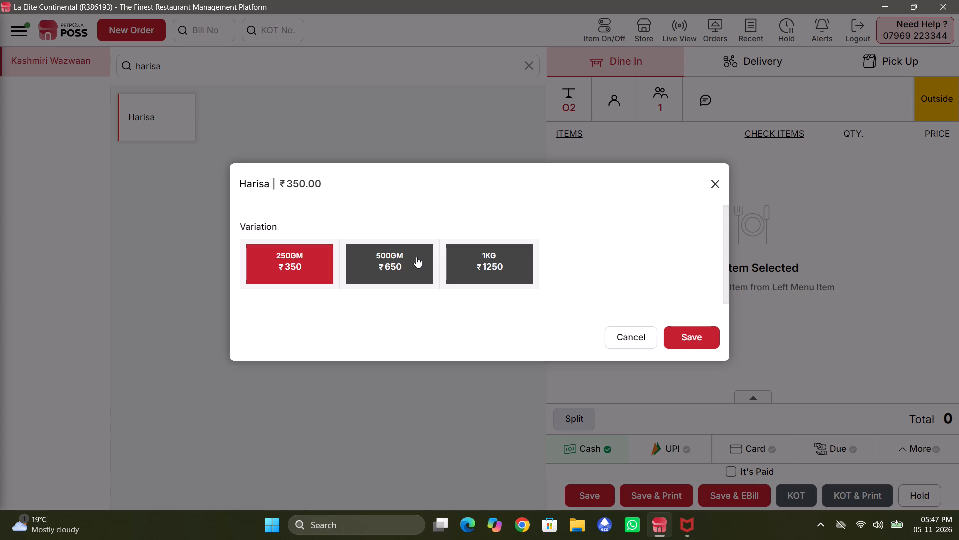
left_click(416, 257)
left_click(690, 329)
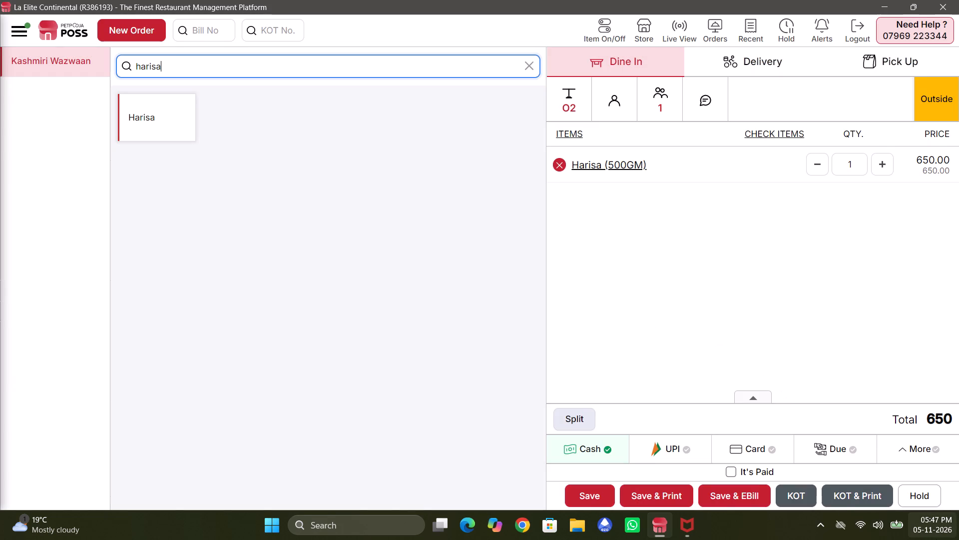
left_click(845, 493)
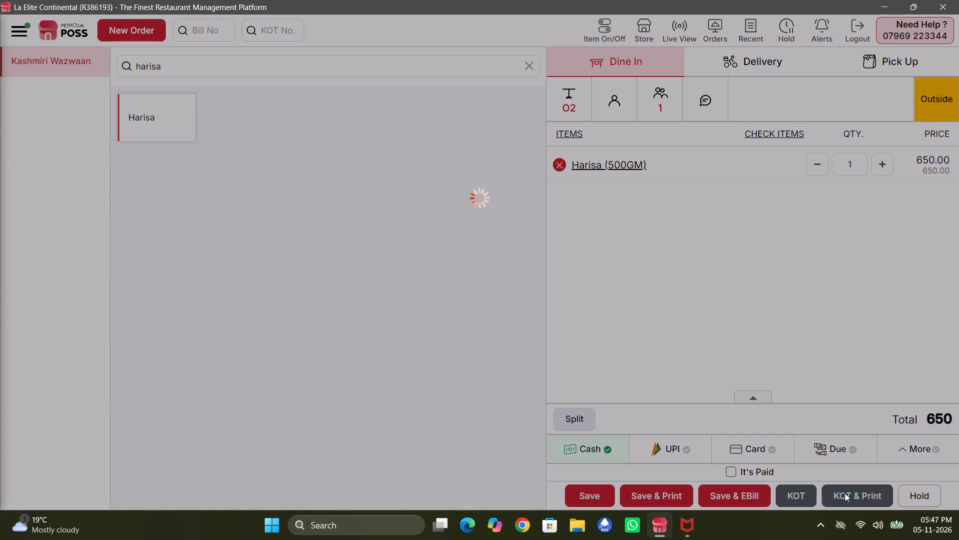
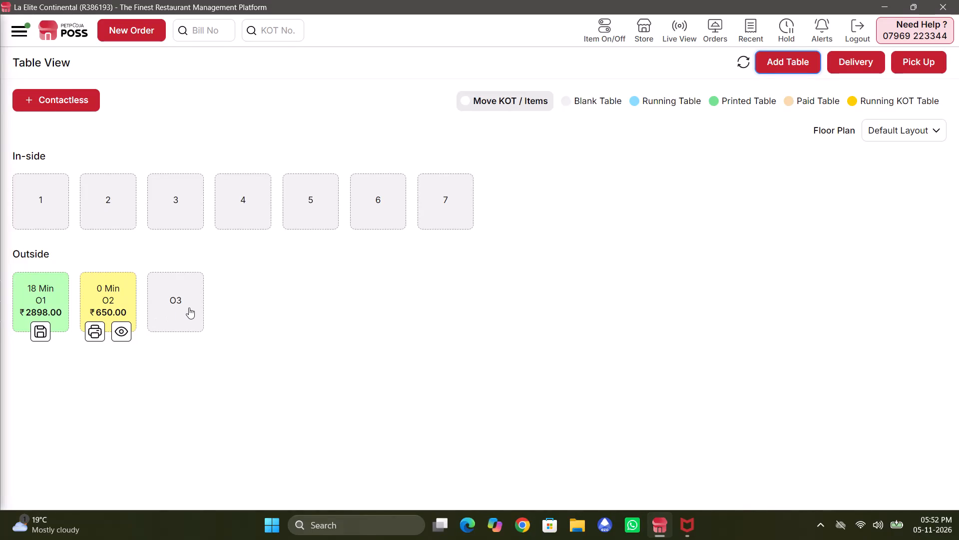
Start a dine-in order on outside table O3 with one Half Chicken Biryani and print its KOT.
left_click(189, 307)
left_click(48, 508)
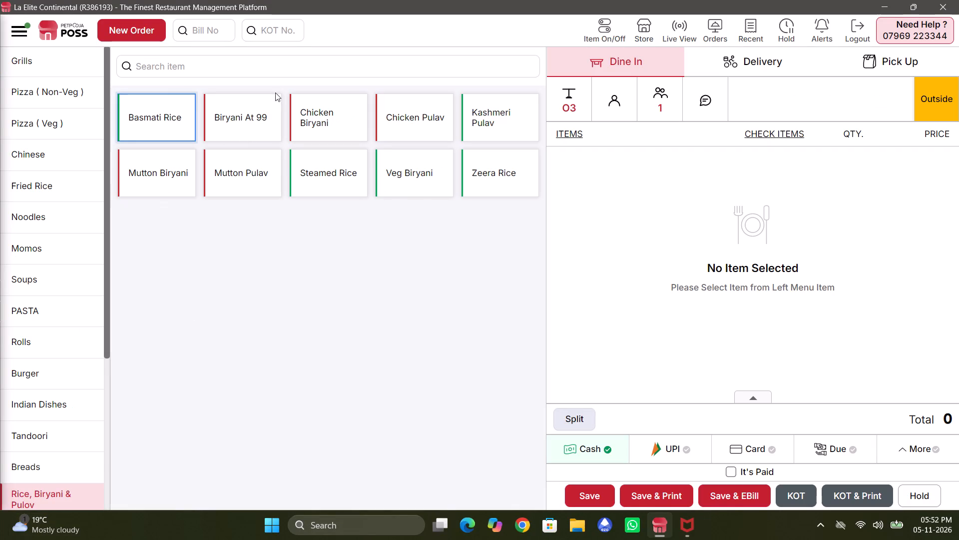
left_click(314, 124)
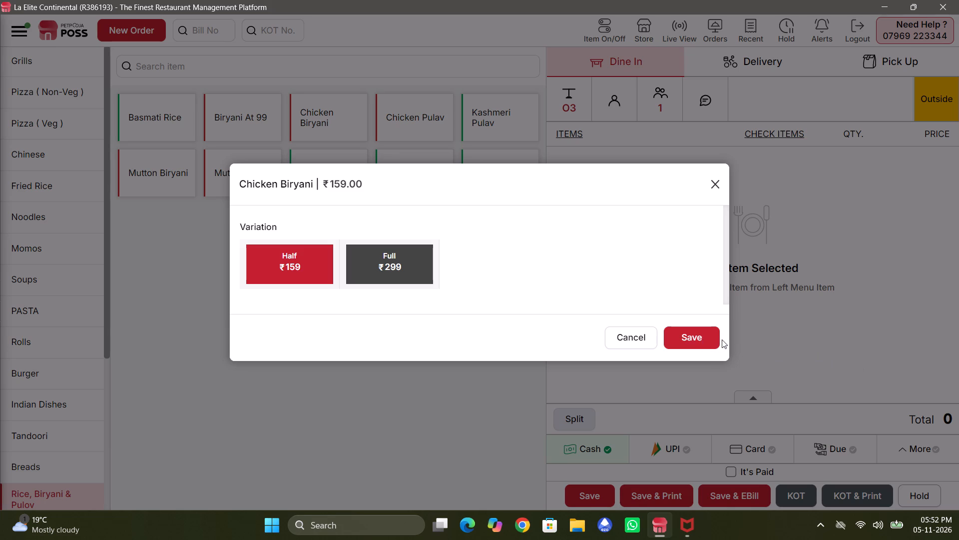
left_click(686, 337)
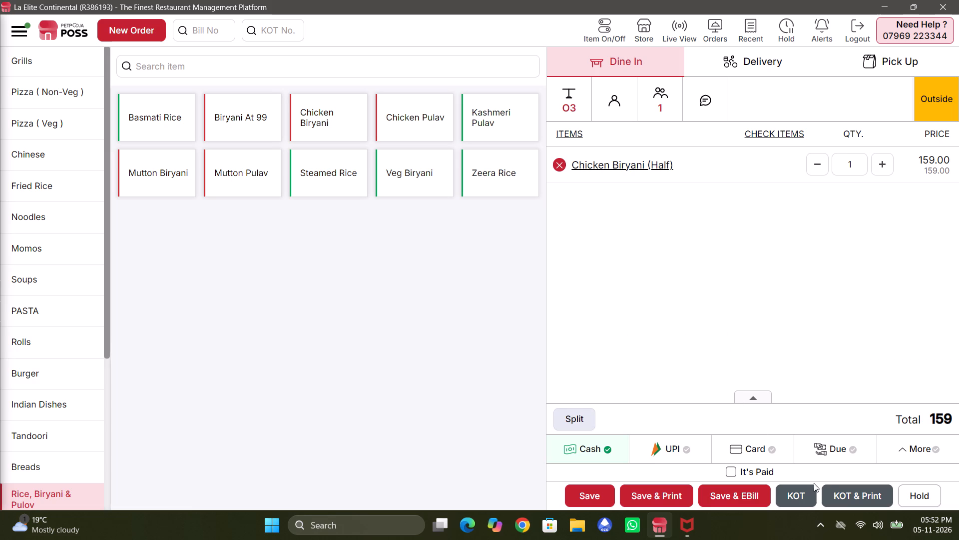
left_click(830, 490)
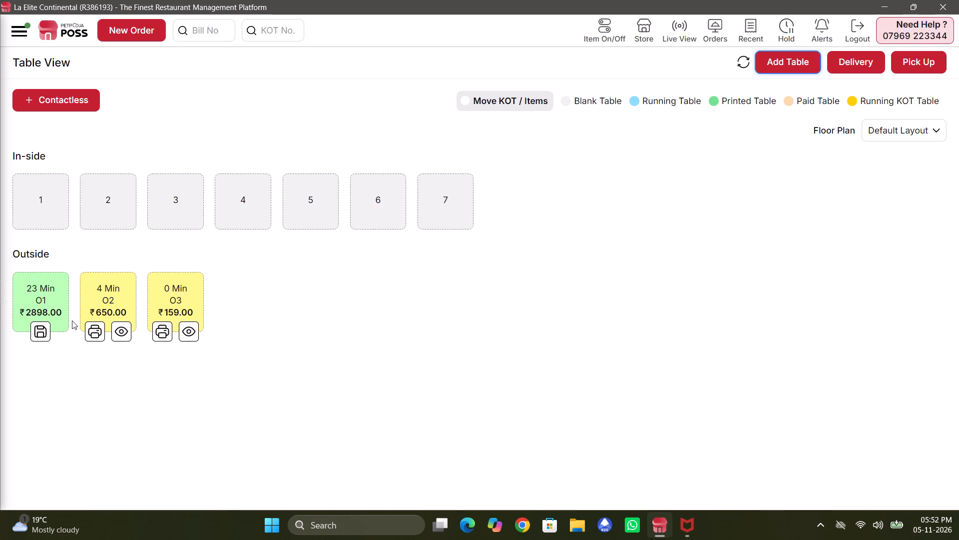
Settle the printed bill of outside table O1 with its part payment.
left_click(38, 319)
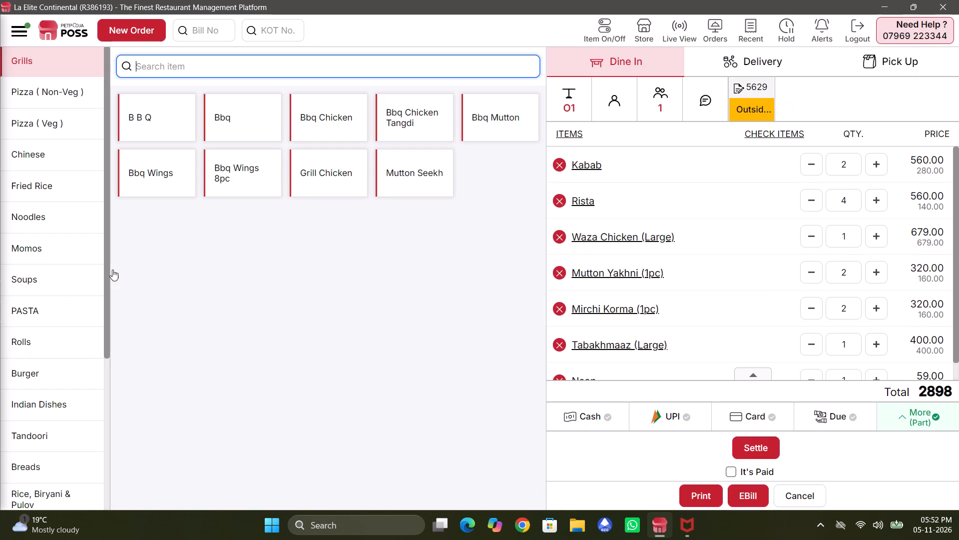
left_click(919, 416)
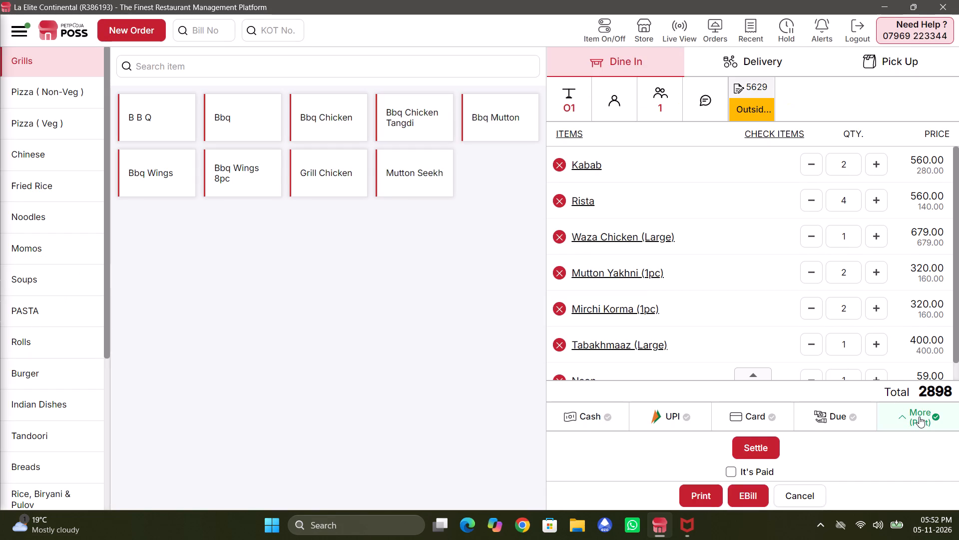
left_click(760, 437)
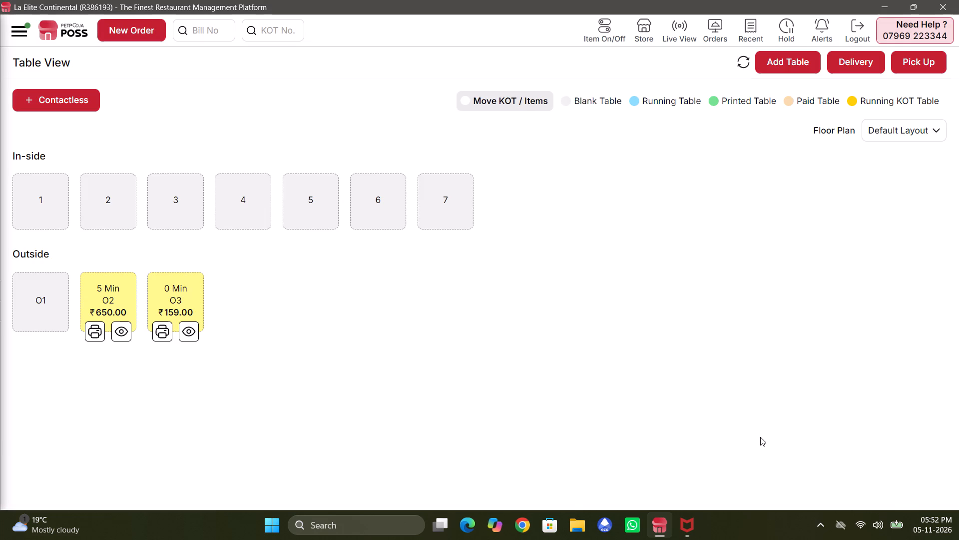
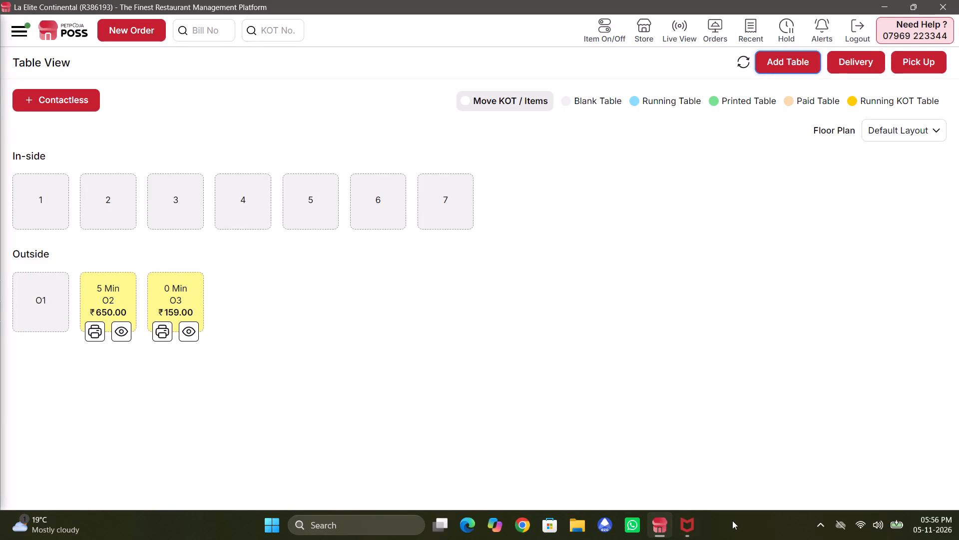
Switch to McAfee Security Scan Plus and close its window.
left_click(685, 511)
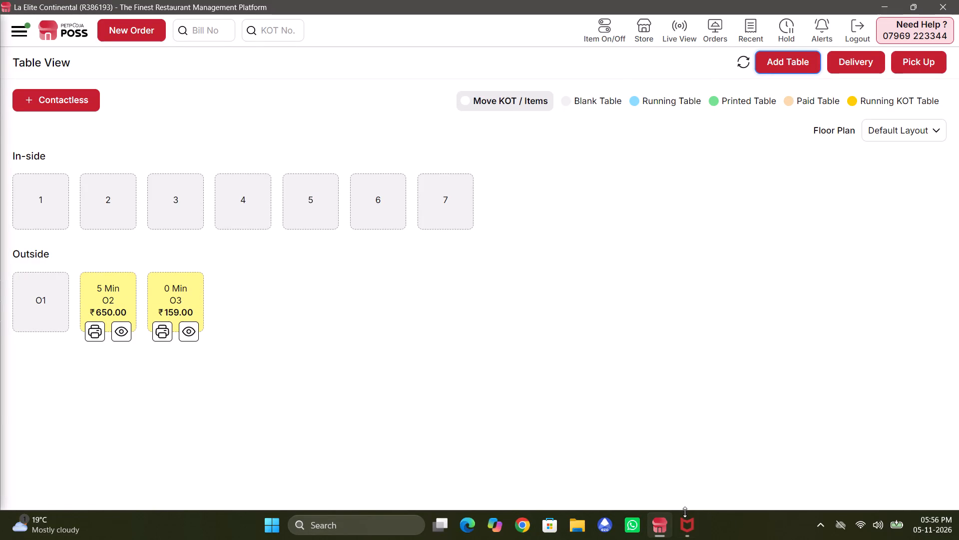
left_click(687, 517)
left_click(703, 92)
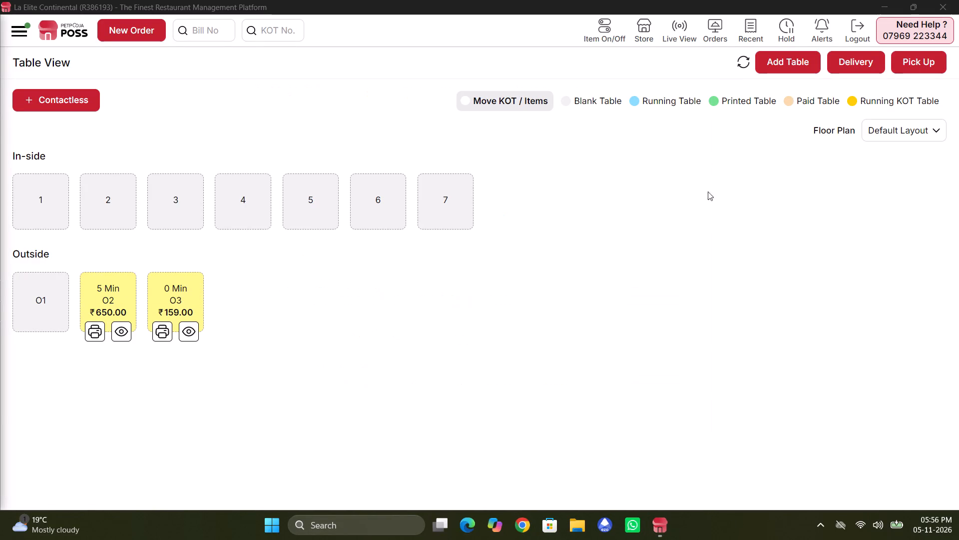
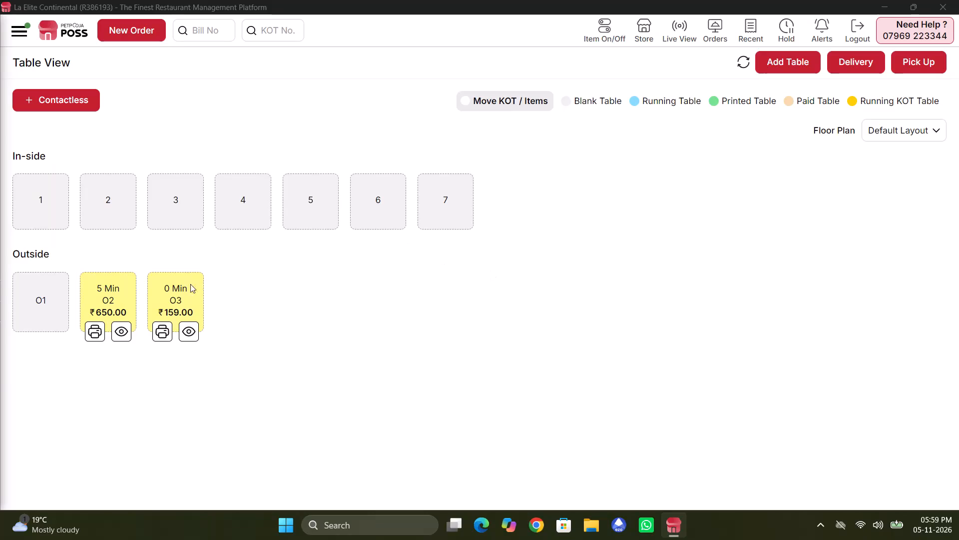
Open table O3's running Chicken Biryani (Half) order and save it as an e-bill with UPI payment.
left_click(162, 302)
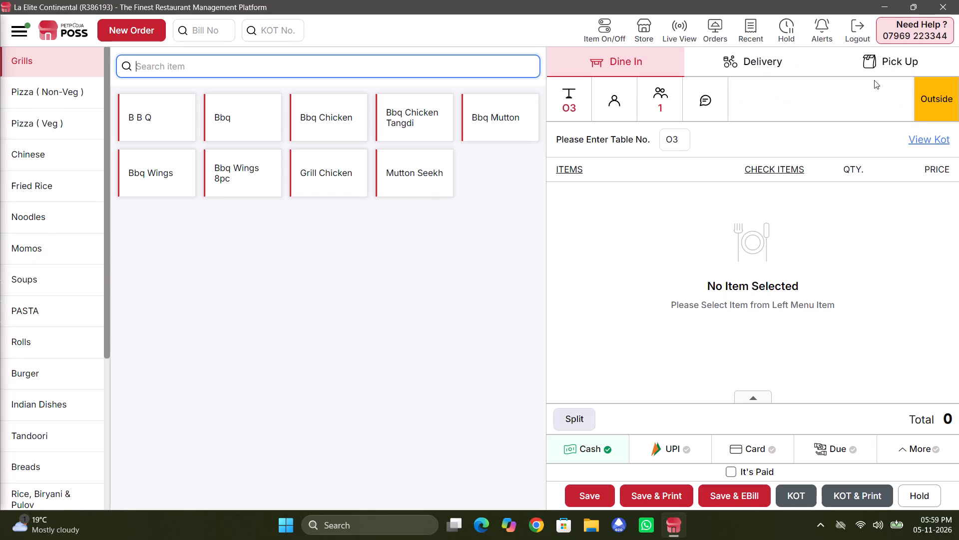
left_click(925, 140)
left_click(855, 452)
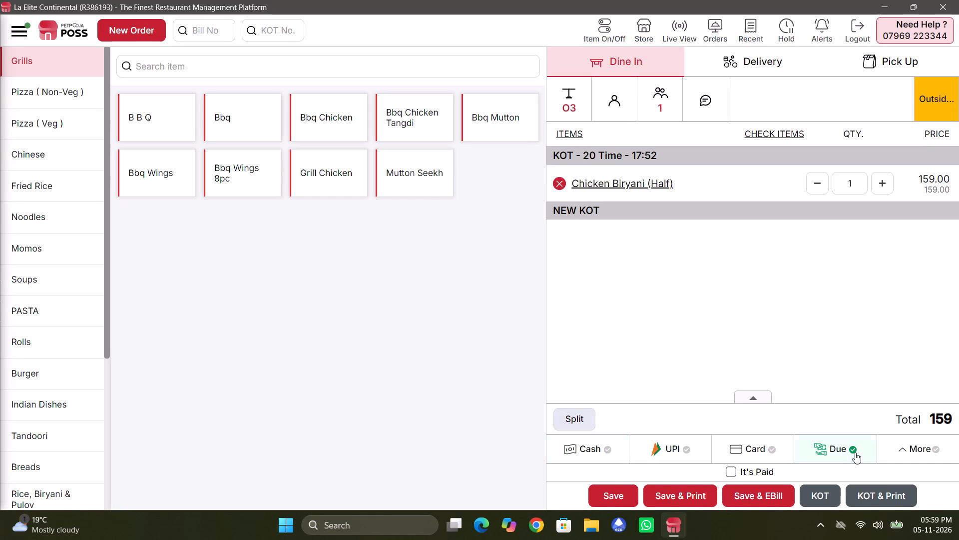
left_click(671, 462)
left_click(752, 492)
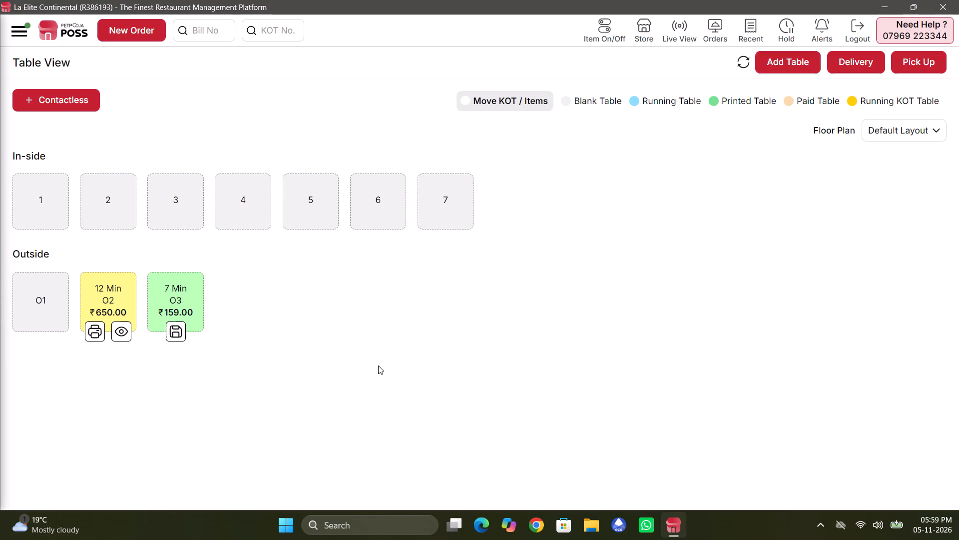
Settle table O3's bill with UPI as the payment type.
left_click(176, 336)
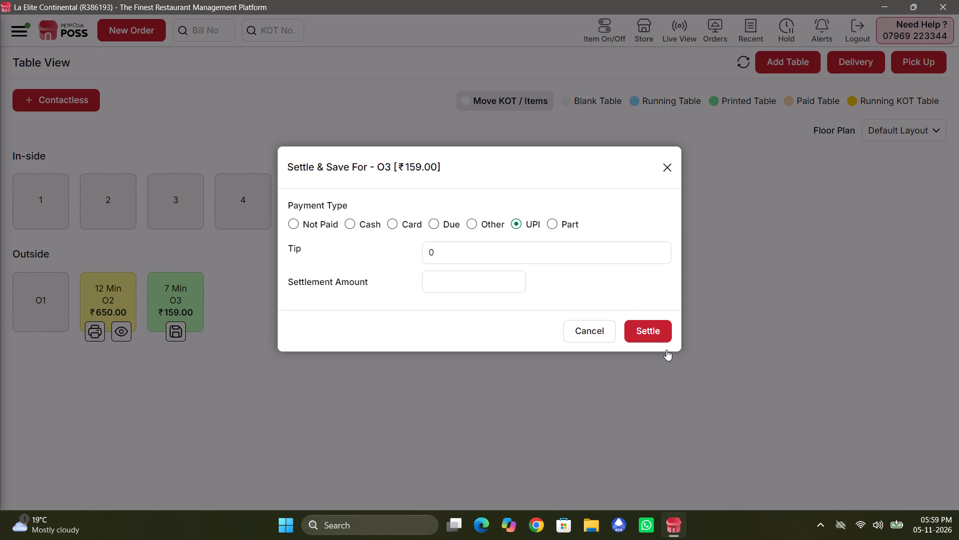
left_click(660, 347)
View the day's Sales Report and return to the table view.
key("ctrl+s")
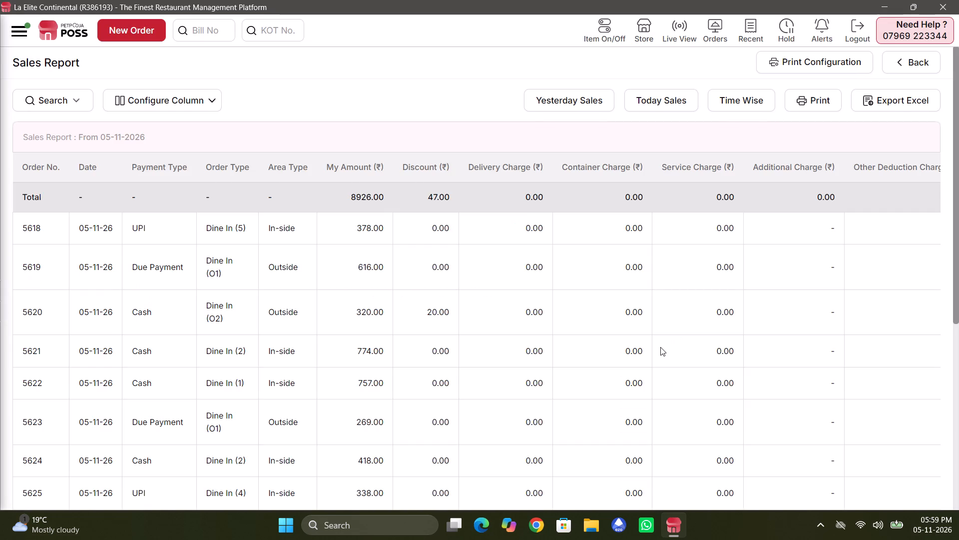
key("ctrl+t")
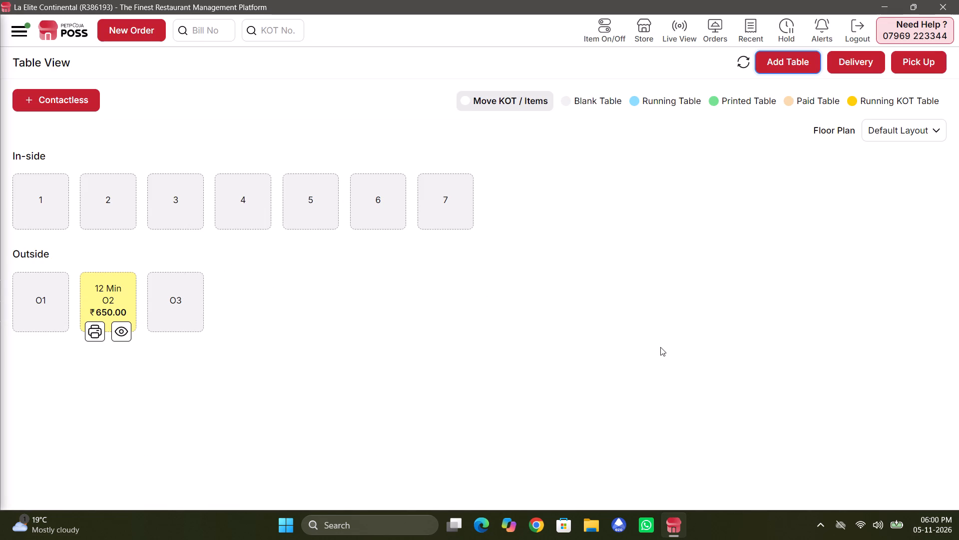
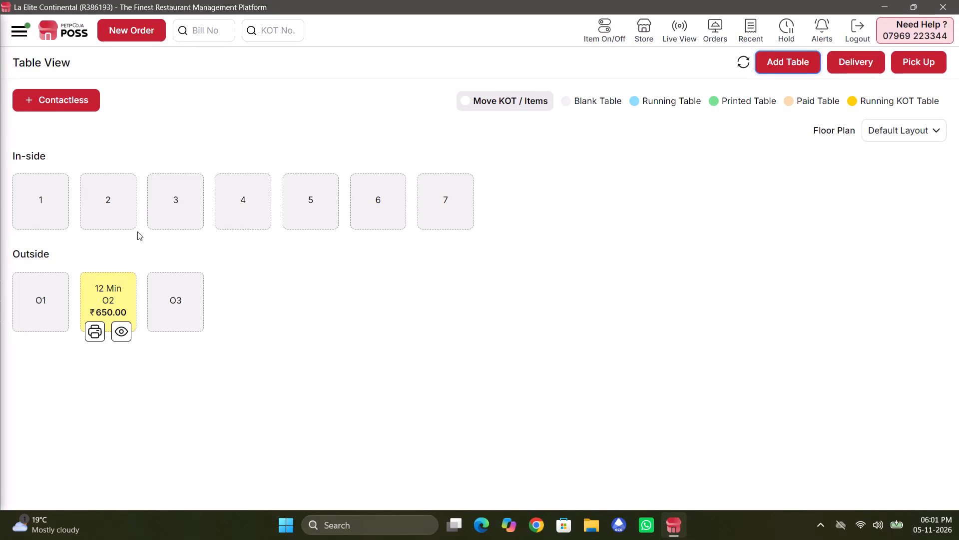
Start a dine-in order on inside table 2 with one Chicken Fried Momo (10 Pcs), then issue and print its KOT.
left_click(113, 202)
left_click(56, 244)
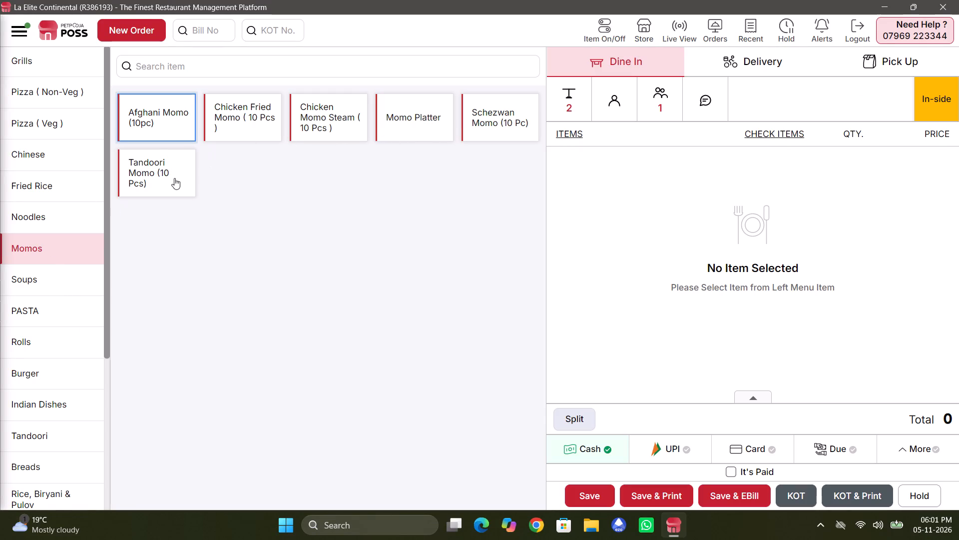
left_click(258, 104)
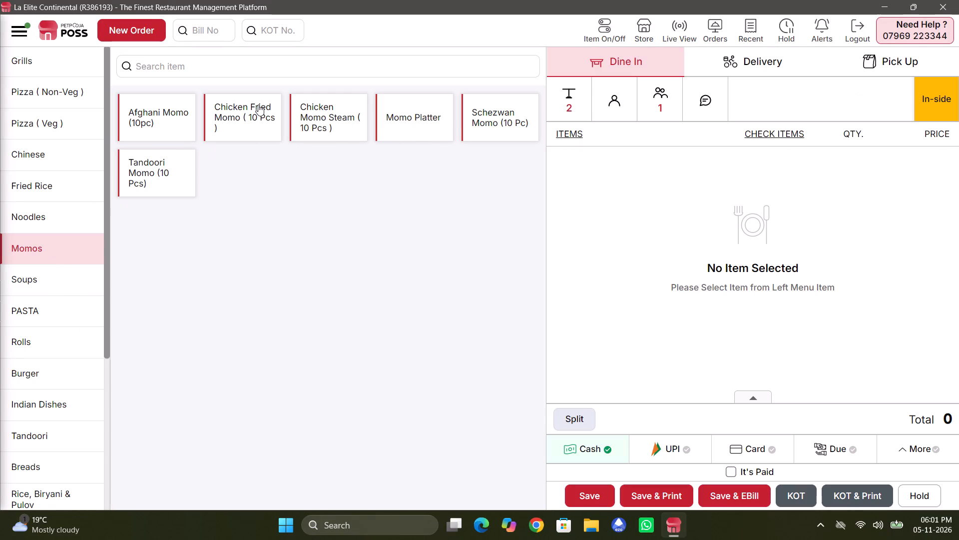
left_click(842, 489)
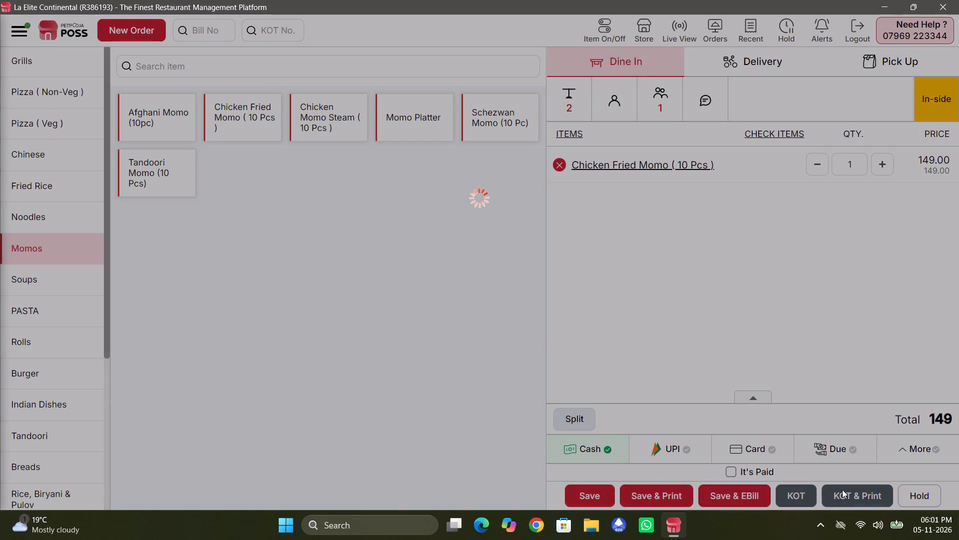
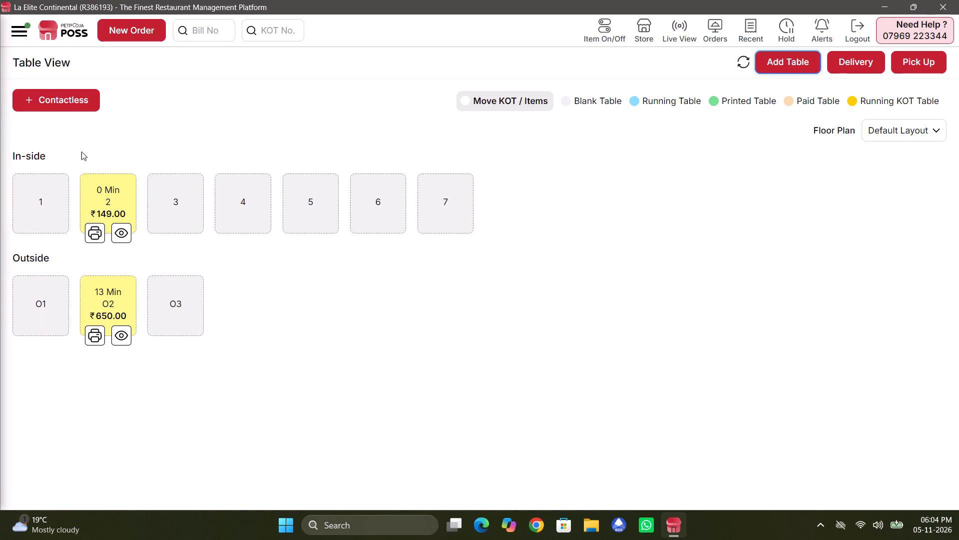
Add one small Kids Special Pizza to the running order on inside table 2 and issue its new KOT without printing.
left_click(119, 181)
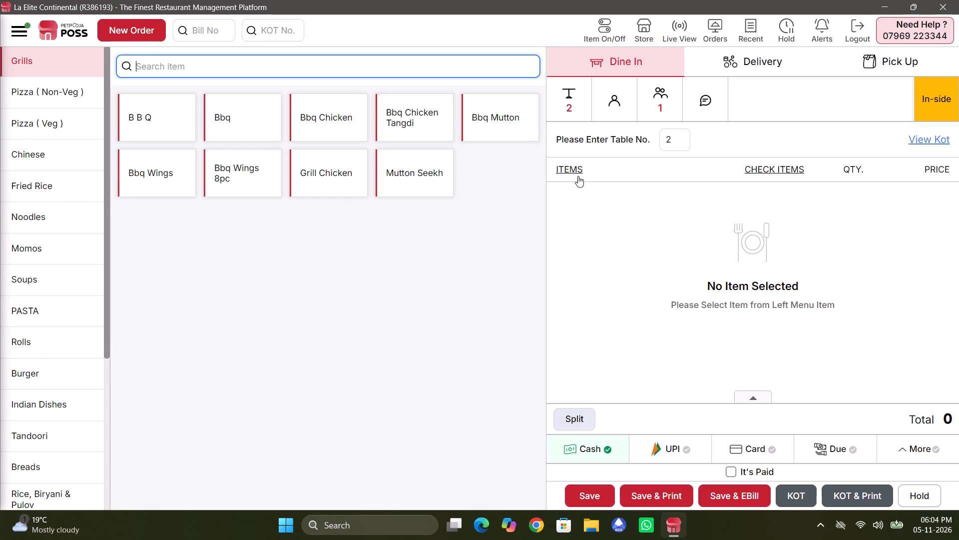
left_click(910, 144)
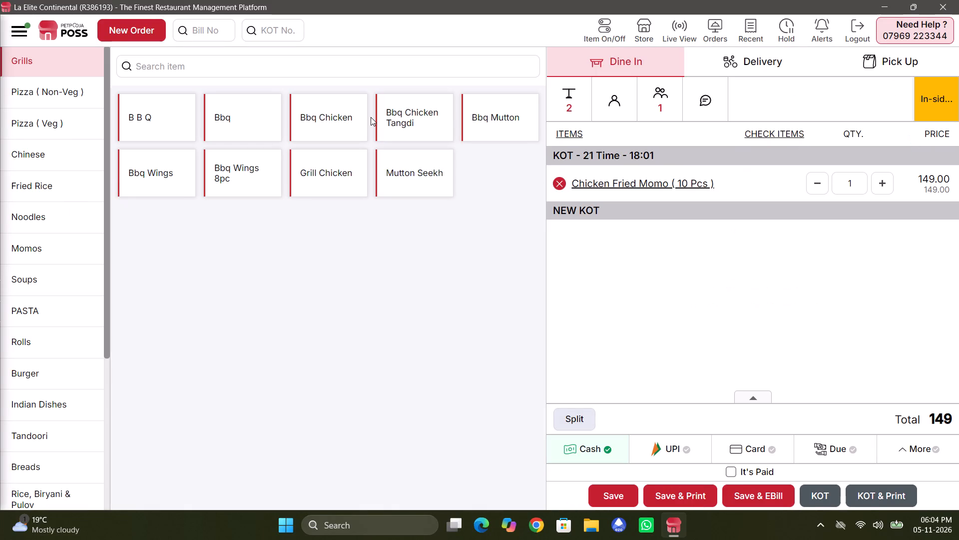
left_click(306, 70)
type("ki")
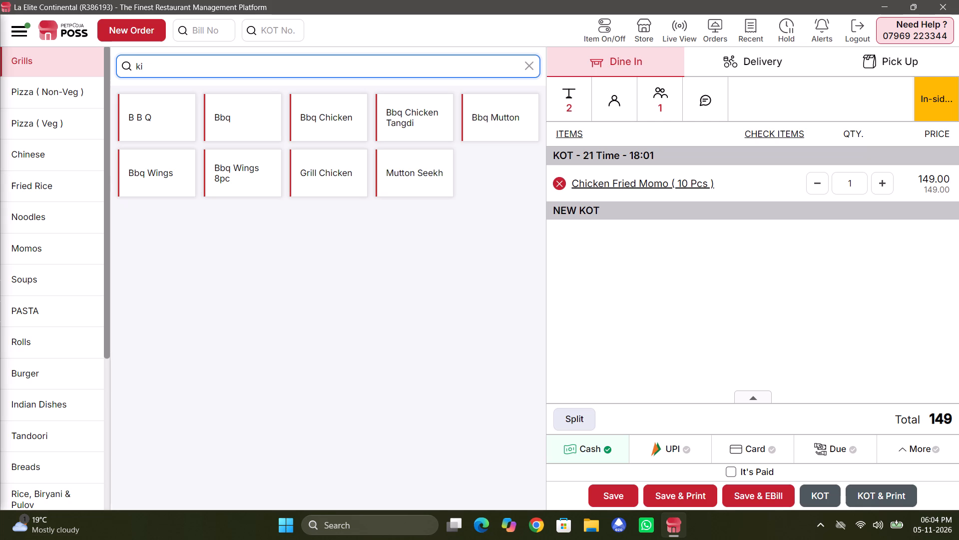
type("ds")
key("Return")
left_click(118, 114)
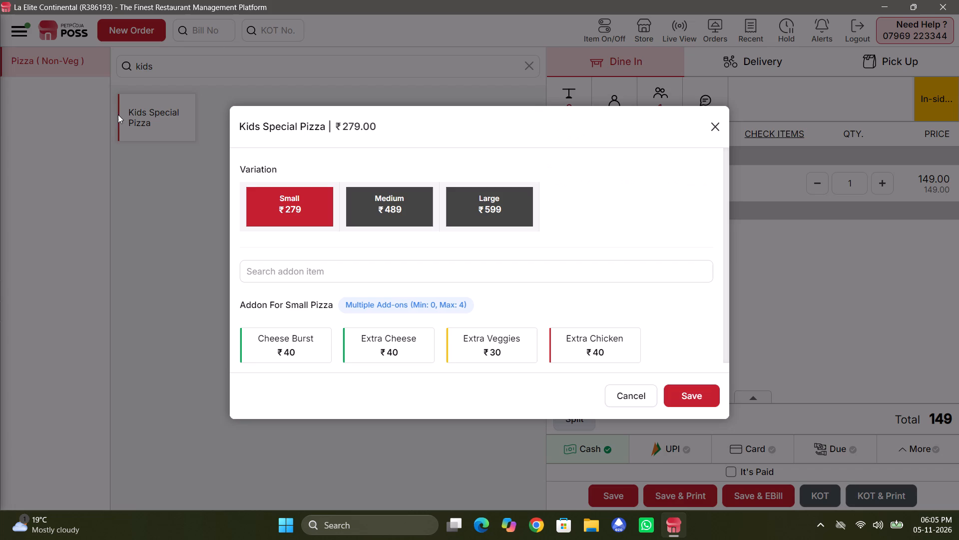
left_click(674, 391)
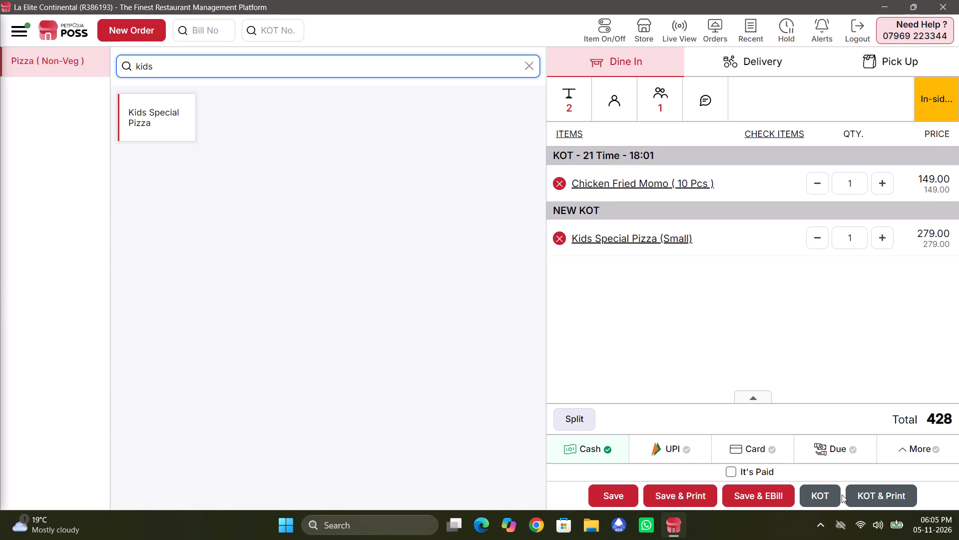
left_click(832, 496)
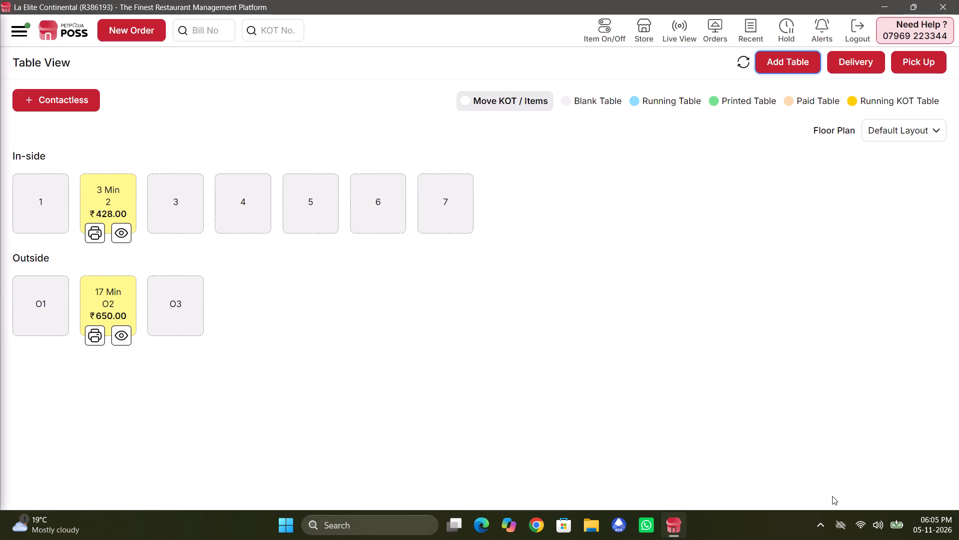
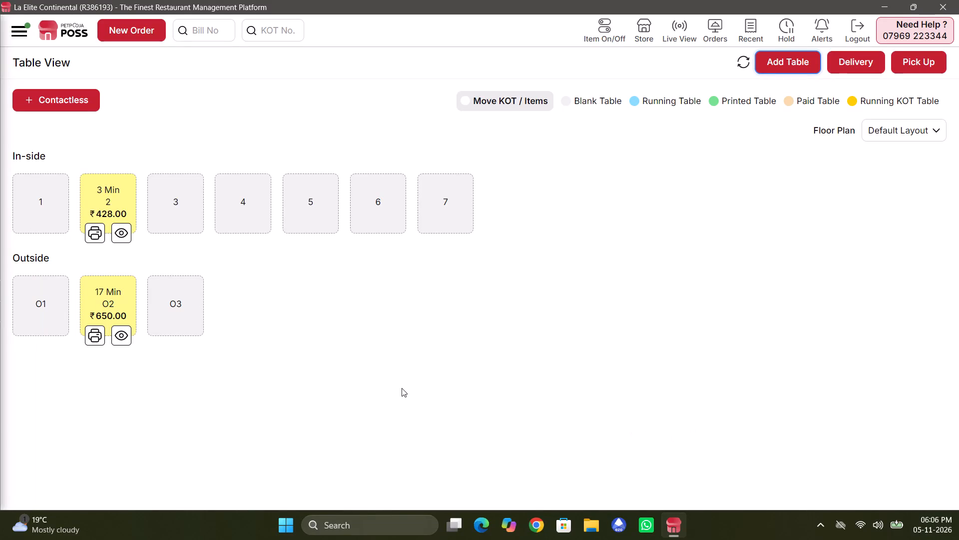
Open the running order on outside table O2 with its existing KOT and add one Cold Drink 50 from Beverages.
left_click(117, 307)
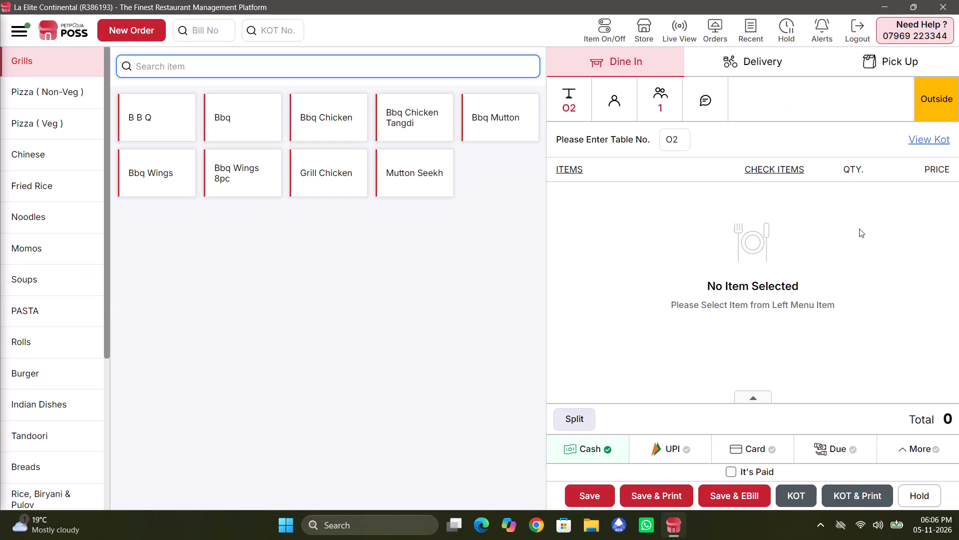
left_click(940, 130)
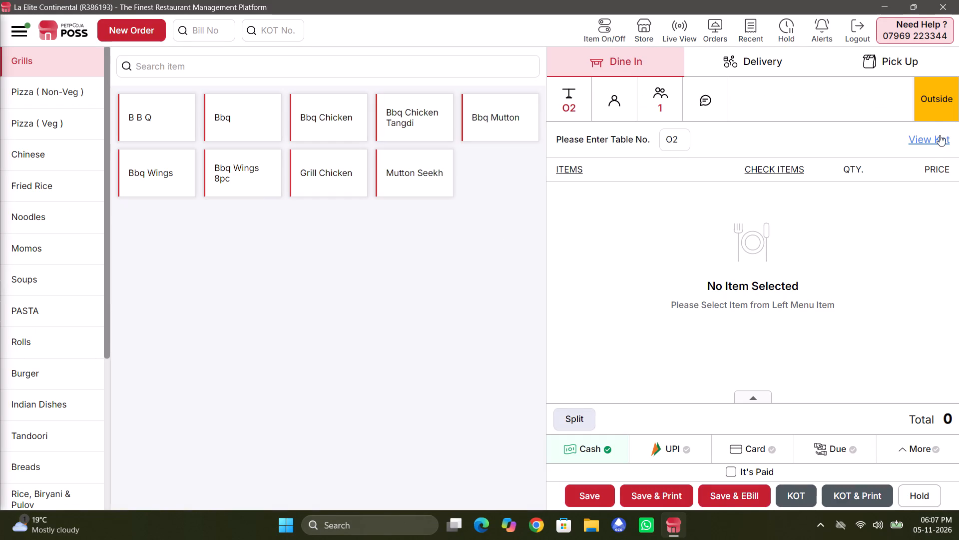
left_click(940, 135)
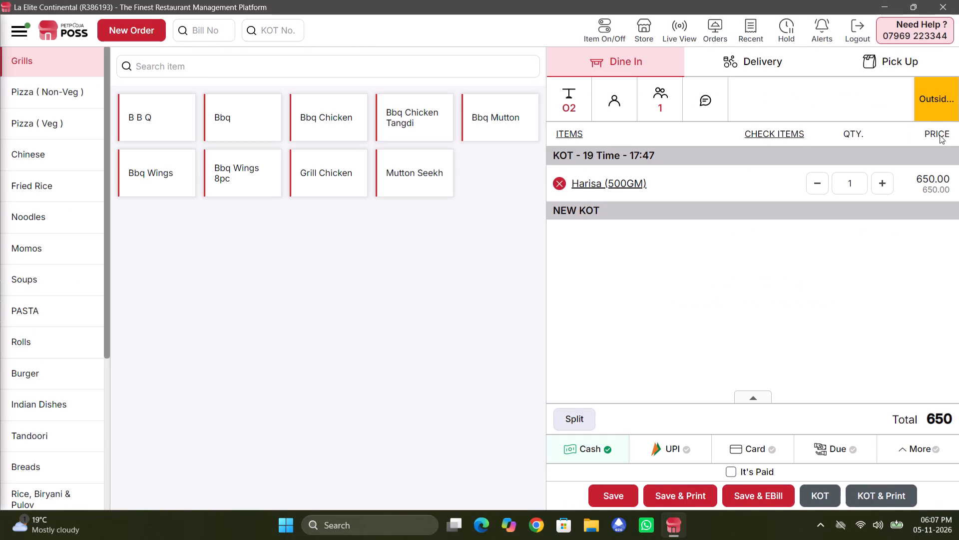
left_click(373, 73)
type("sp")
key("ctrl+a")
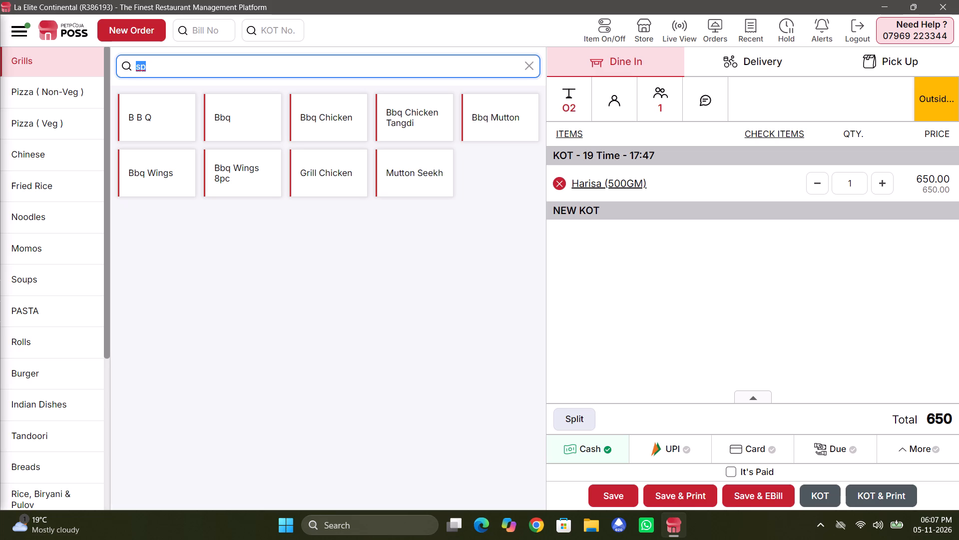
type("50")
key("Return")
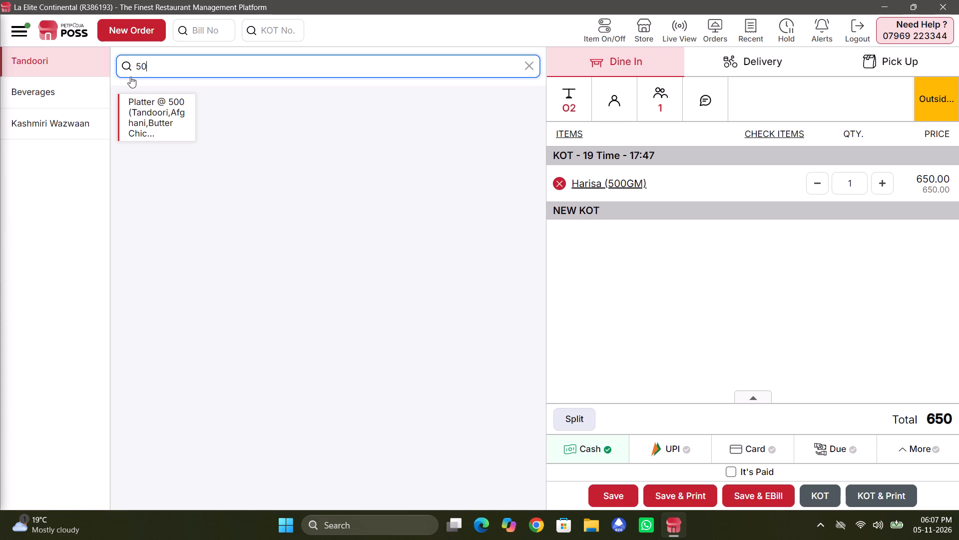
left_click(13, 95)
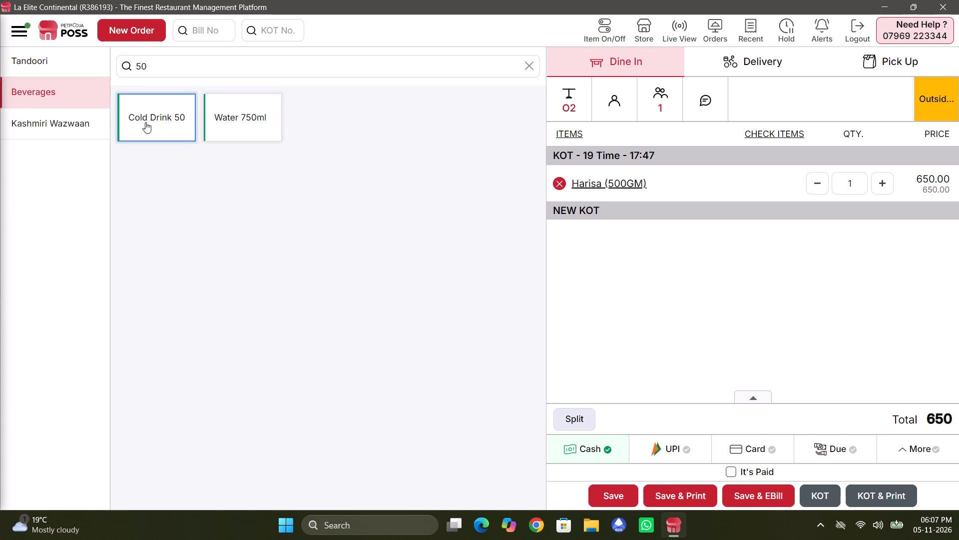
left_click(187, 120)
Set the payment method of table O2's order to UPI and save it with an e-bill.
left_click(677, 451)
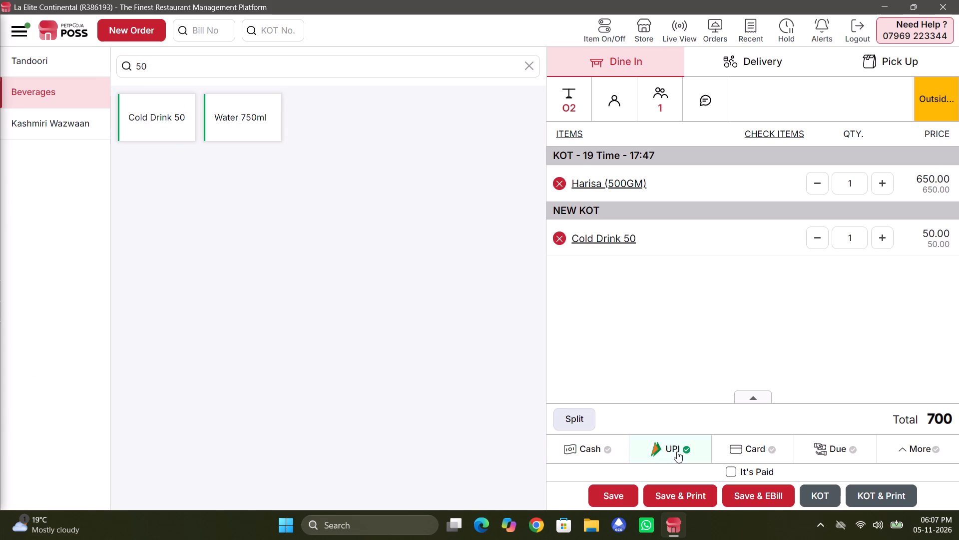
left_click(745, 493)
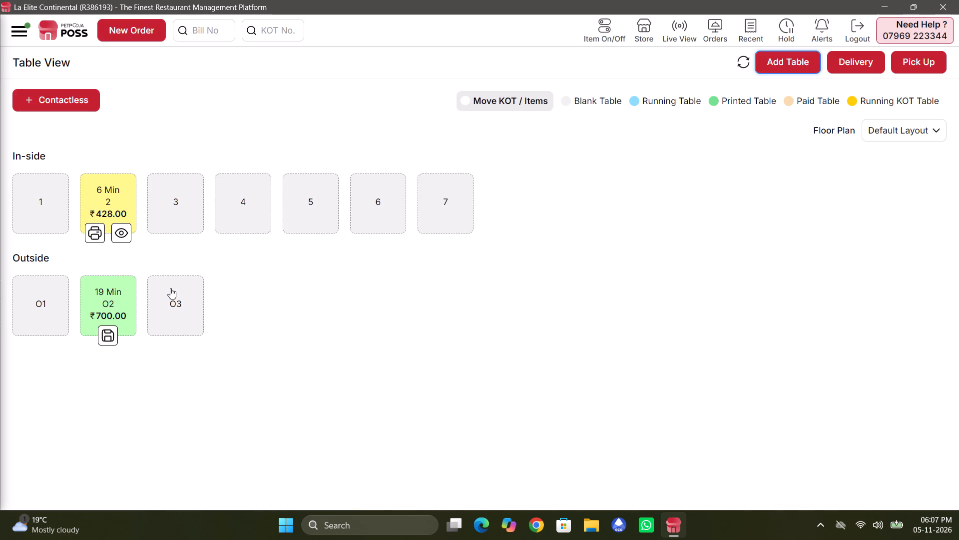
Settle the bill for outside table O2 as a UPI payment.
left_click(118, 333)
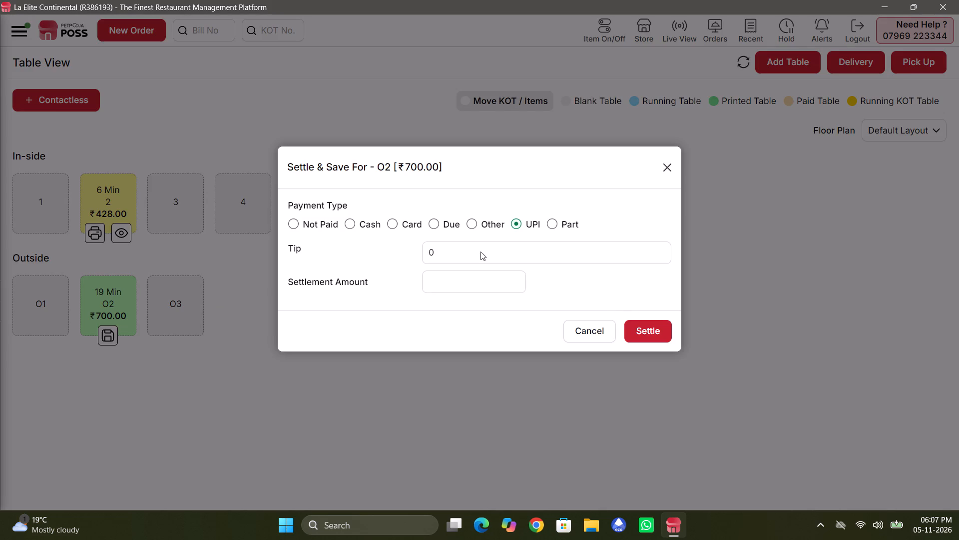
left_click(637, 336)
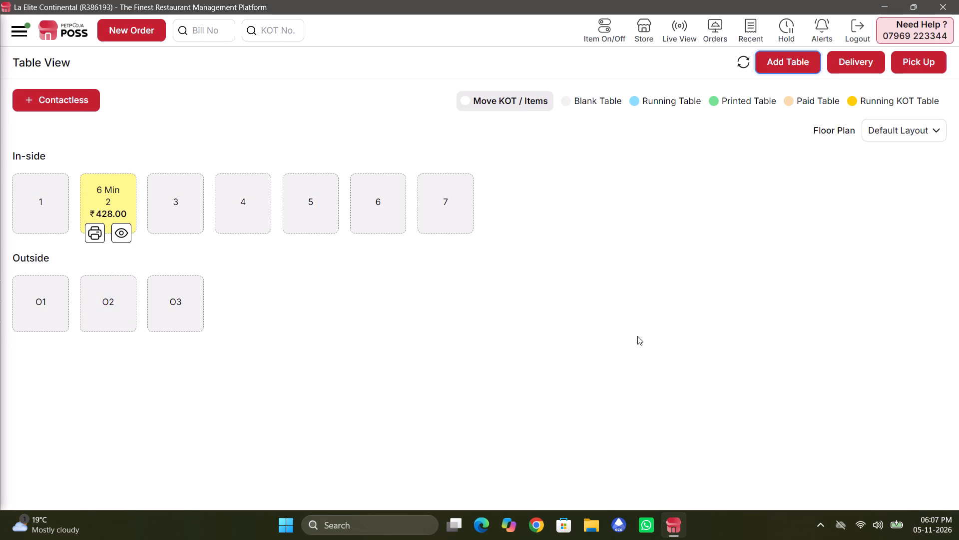
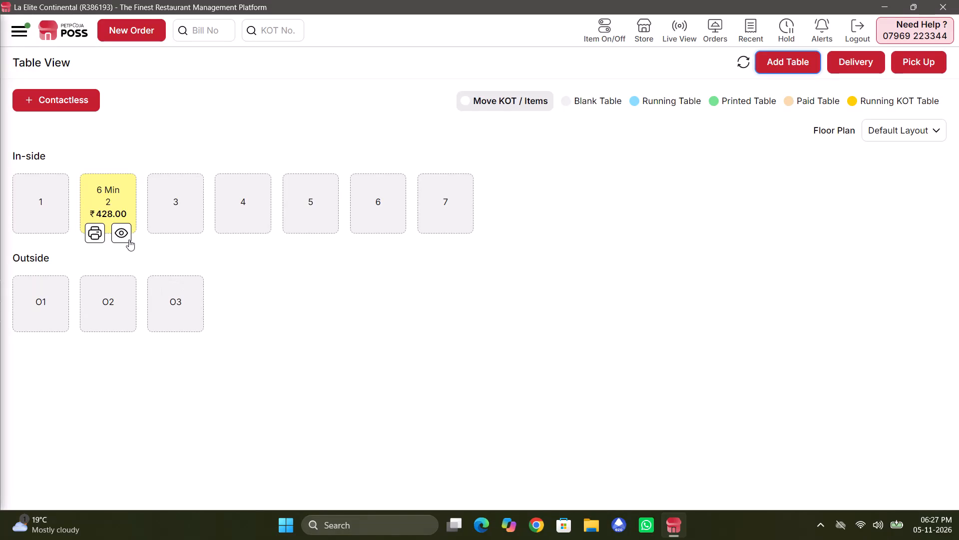
Open inside table 2's running order, add one Cold Drink 50 from Beverages, and send it as a new KOT without printing.
left_click(126, 236)
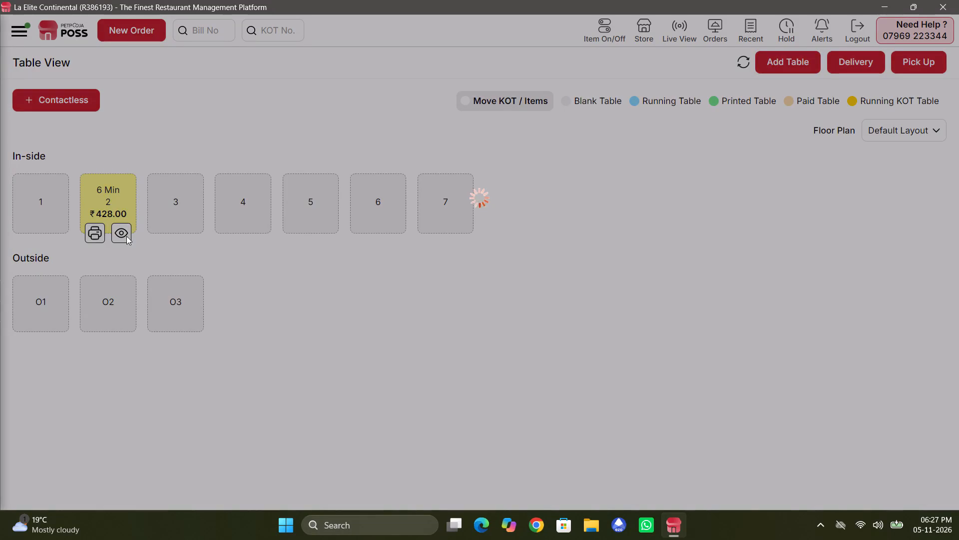
left_click(345, 60)
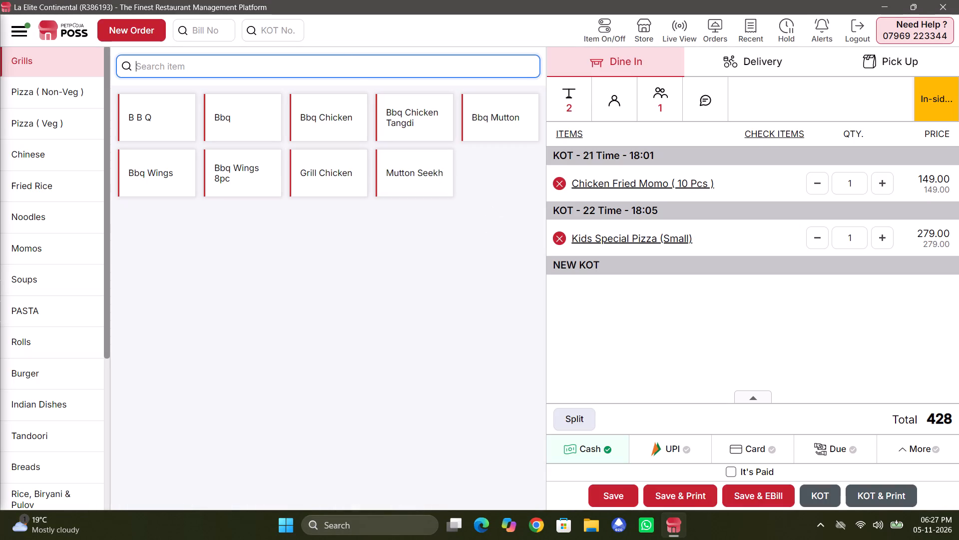
type("50")
key("Return")
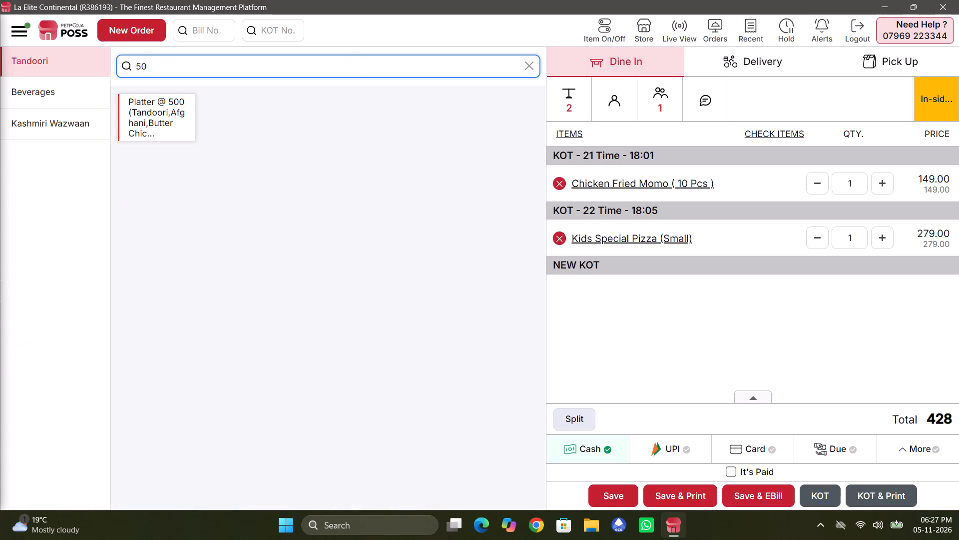
left_click(32, 91)
left_click(173, 121)
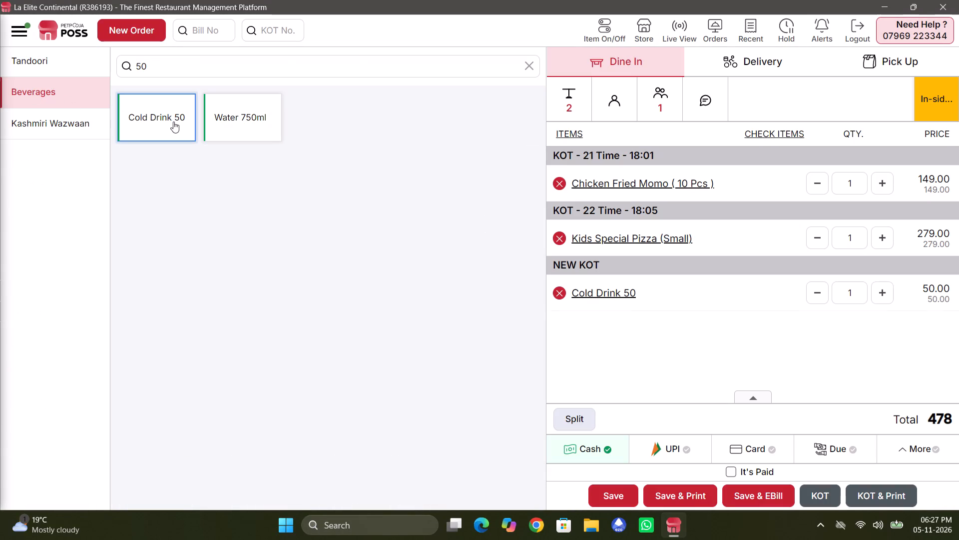
left_click(828, 496)
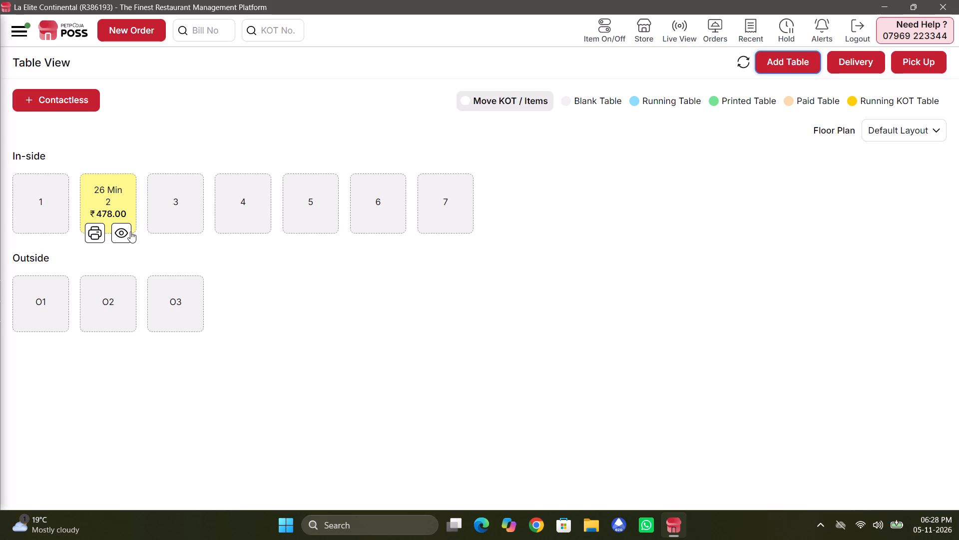
Review the KOTs in inside table 2's running order and return to the table overview.
left_click(126, 229)
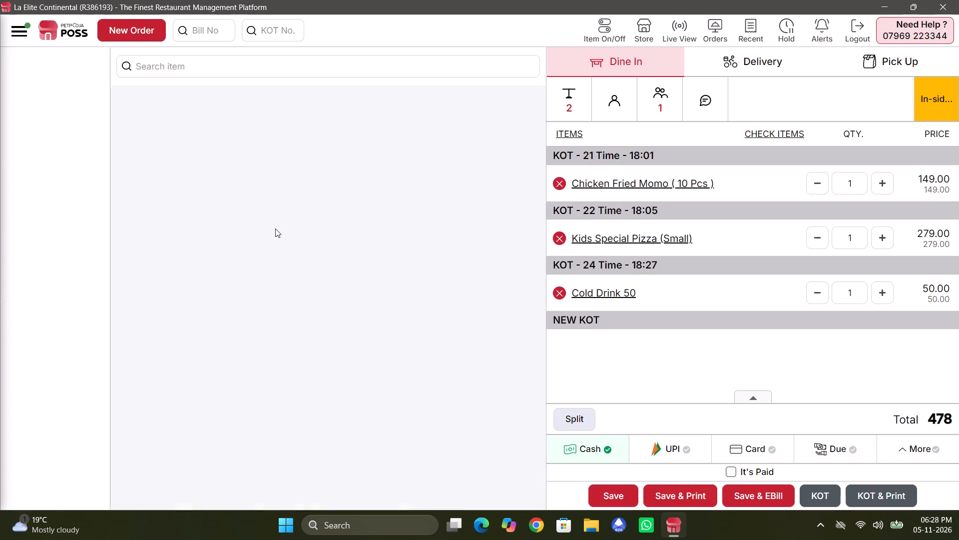
left_click(135, 35)
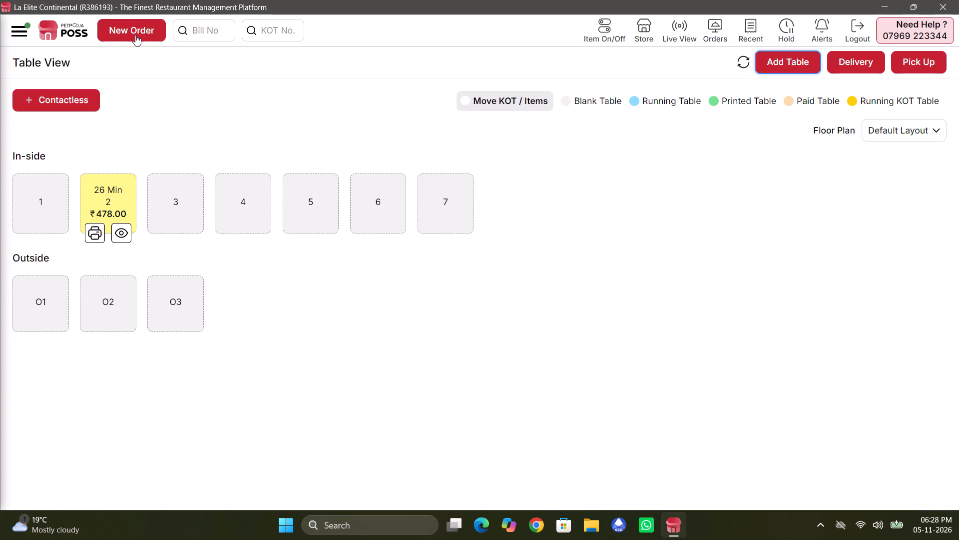
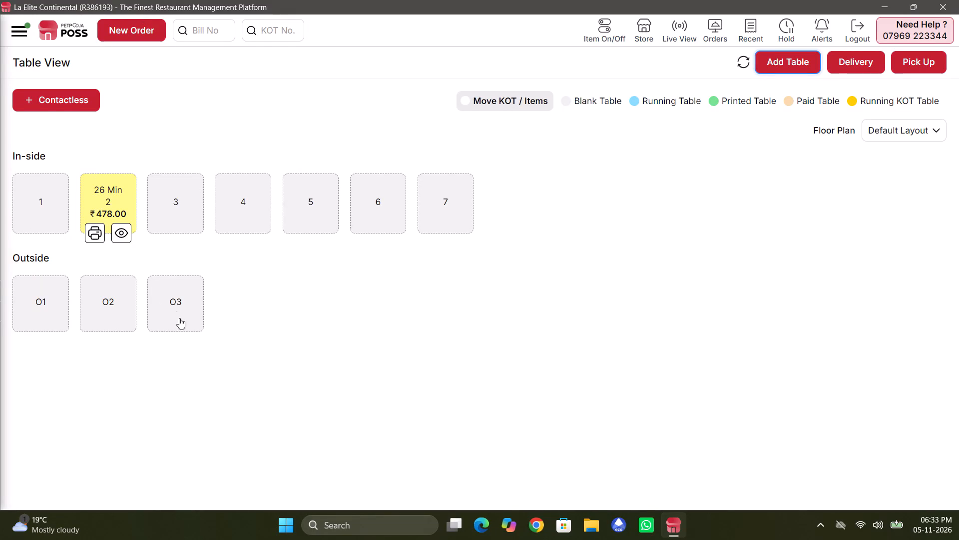
Open inside table 2's running order and add a delivery charge of 50 to its bill.
left_click(127, 228)
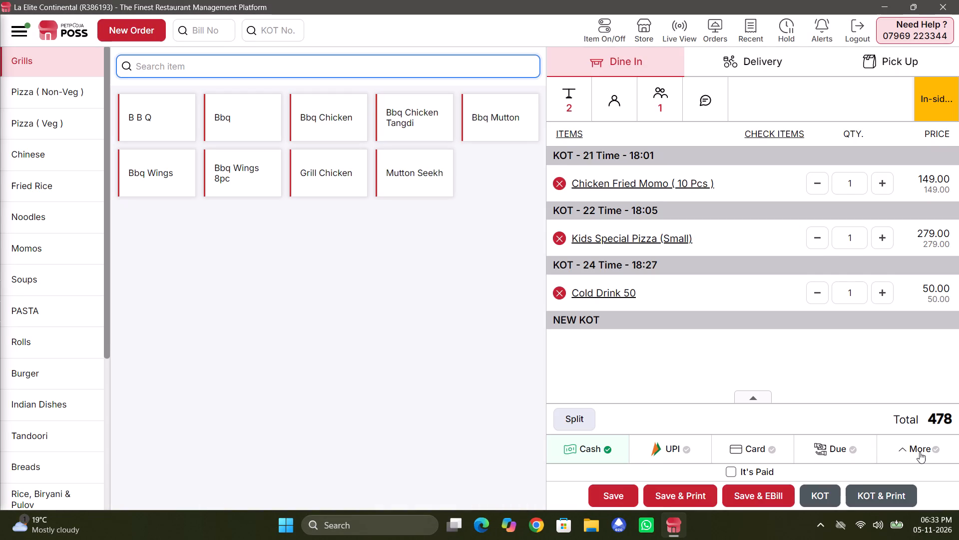
left_click(920, 452)
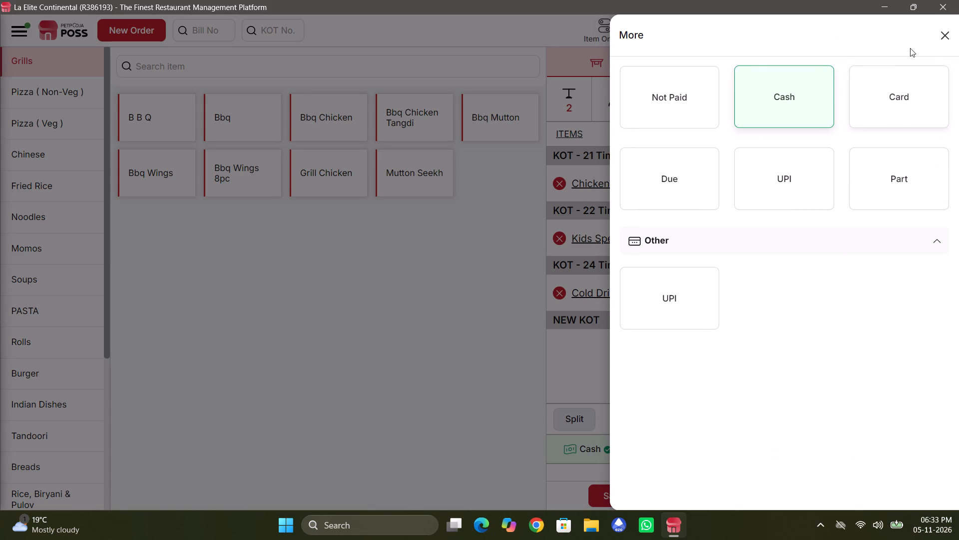
left_click(944, 36)
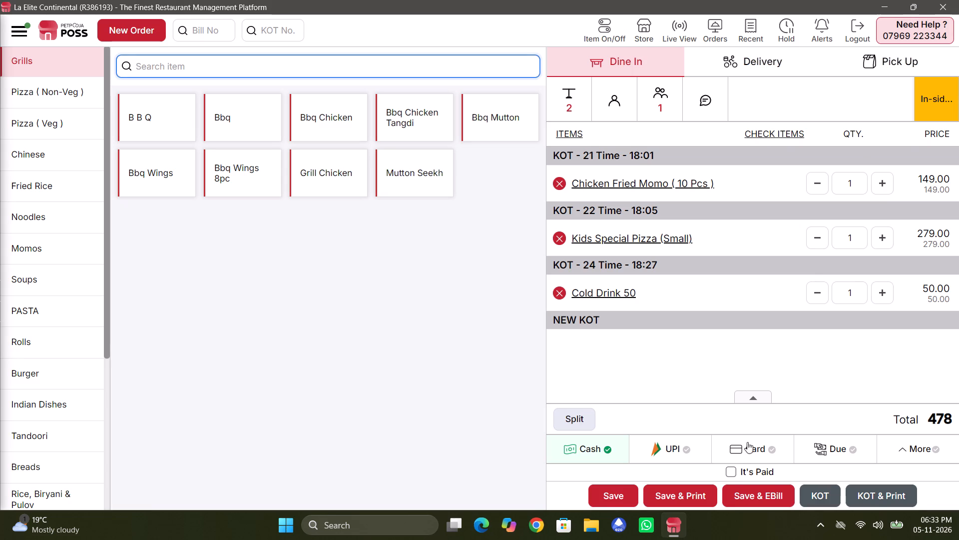
left_click(764, 393)
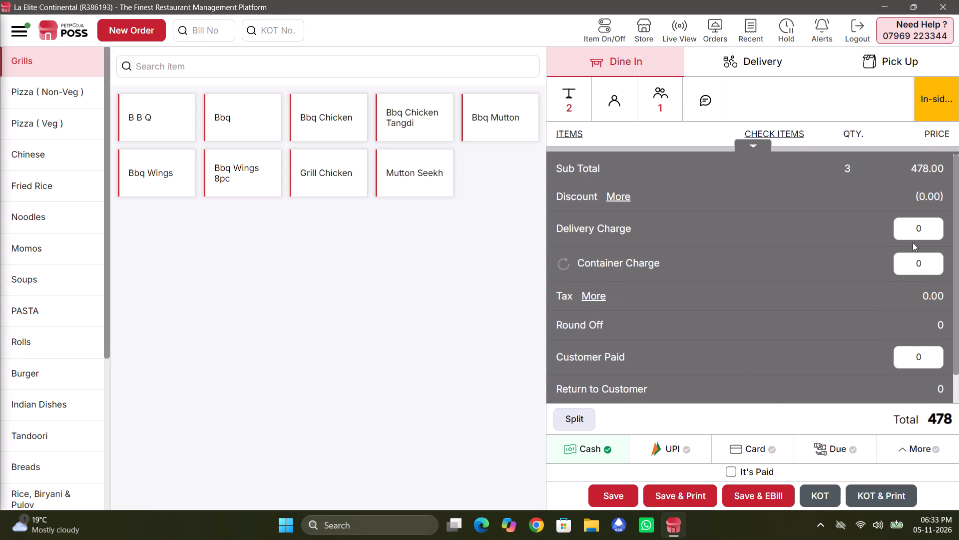
left_click(928, 225)
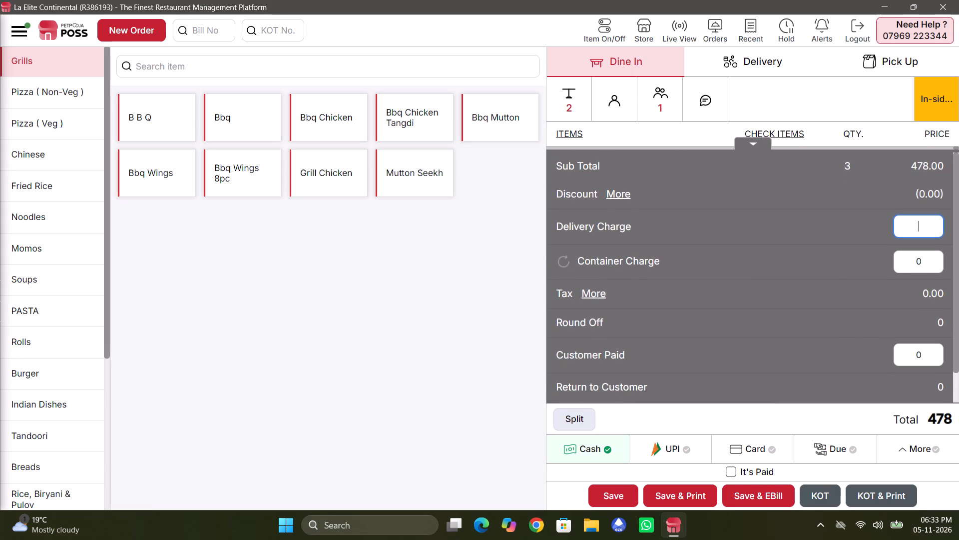
type("50")
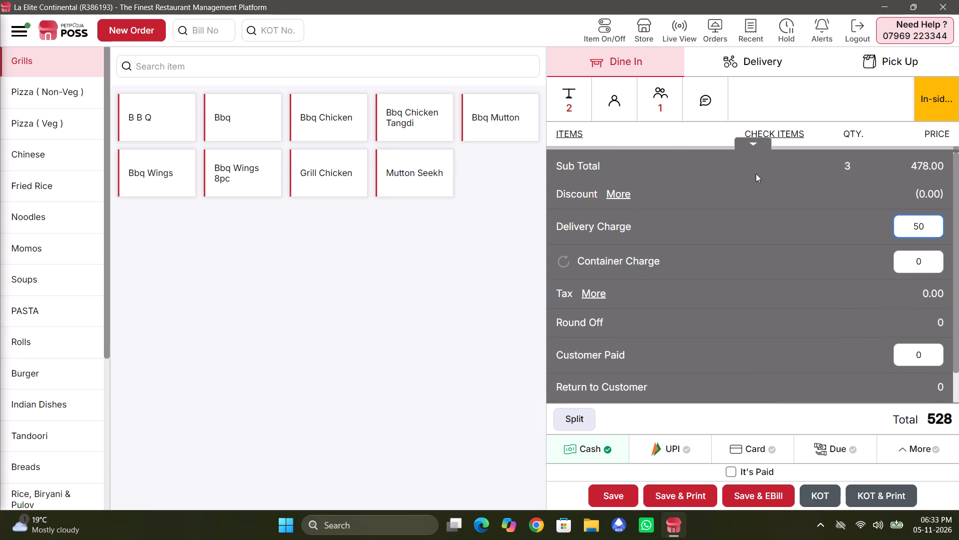
left_click(757, 143)
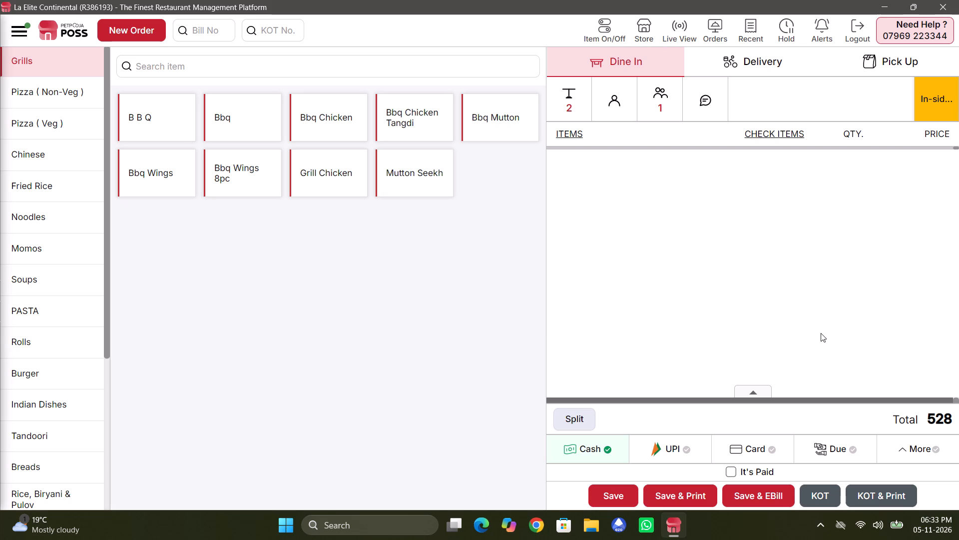
Increase the quantity of Cold Drink 50 in table 2's order to 2.
left_click(883, 294)
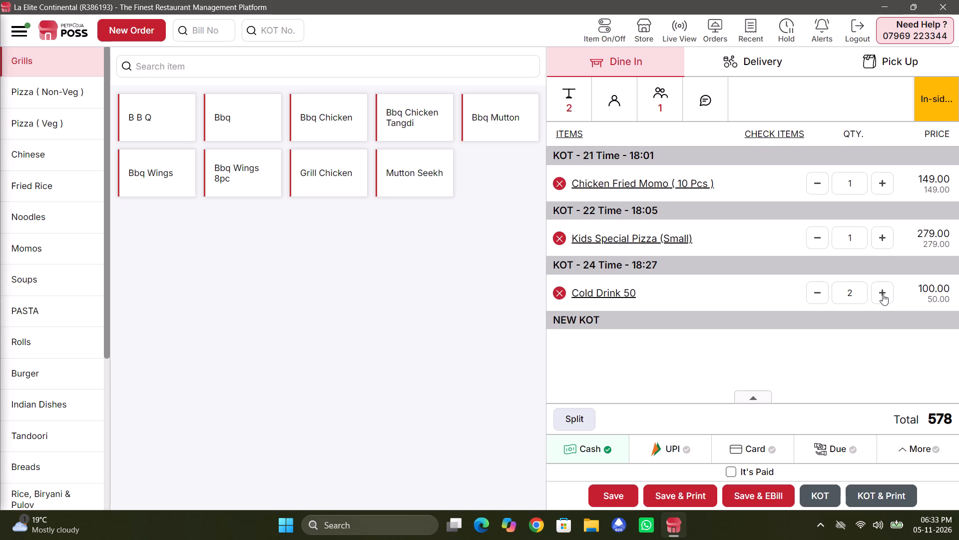
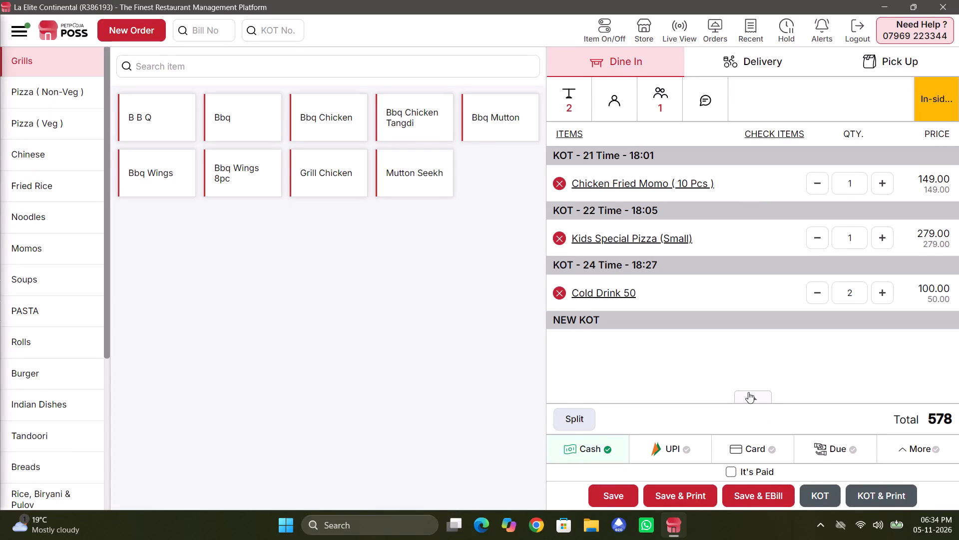
Remove the delivery charge from the bill of table 2's order.
left_click(751, 394)
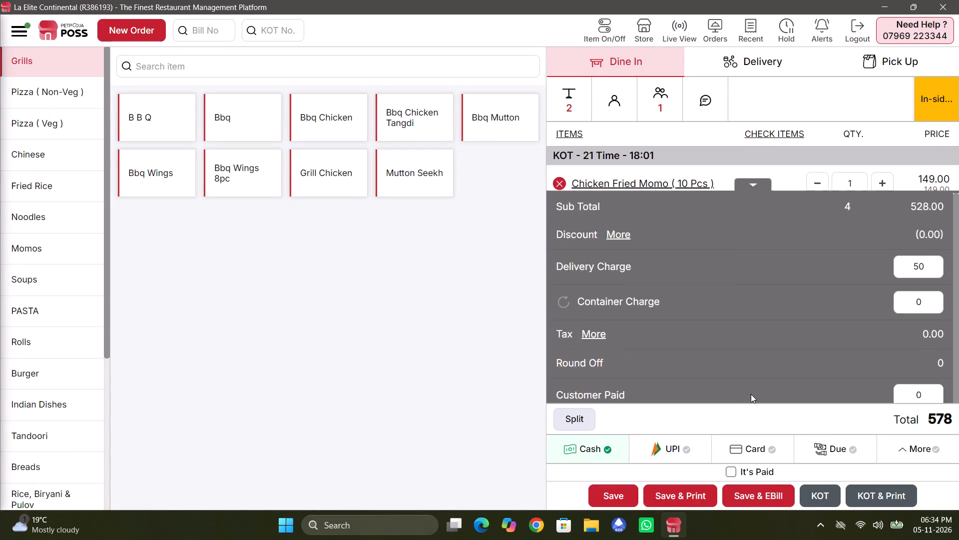
left_click(931, 221)
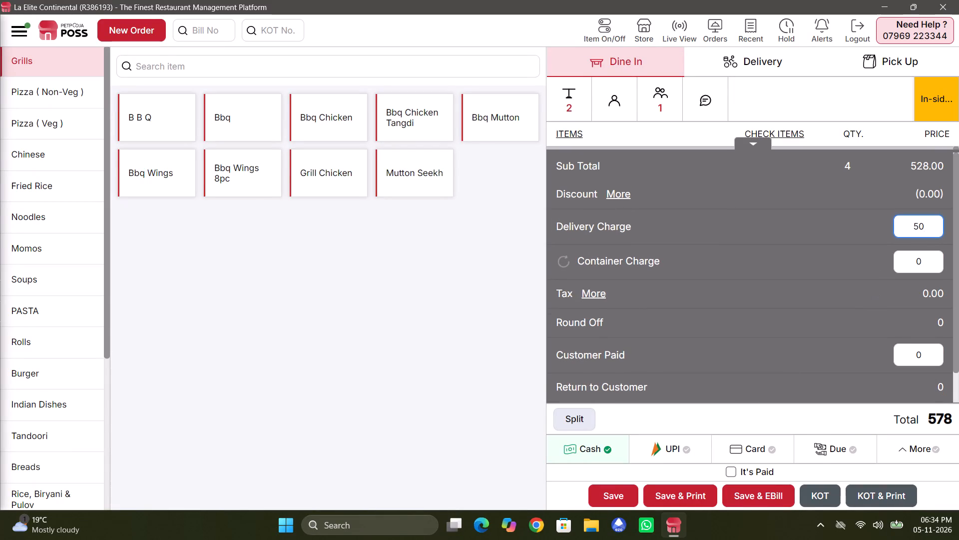
key("BackSpace")
key("BackSpace")
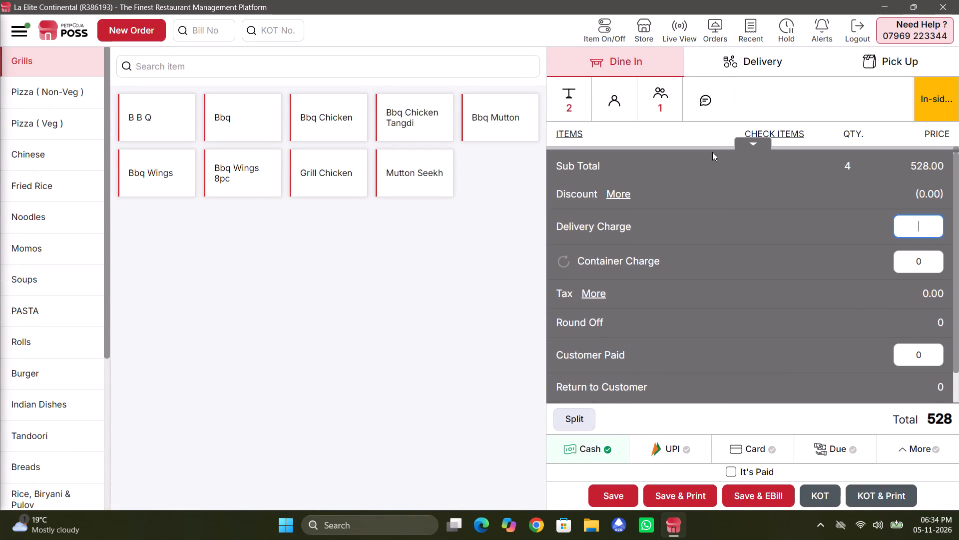
left_click(751, 140)
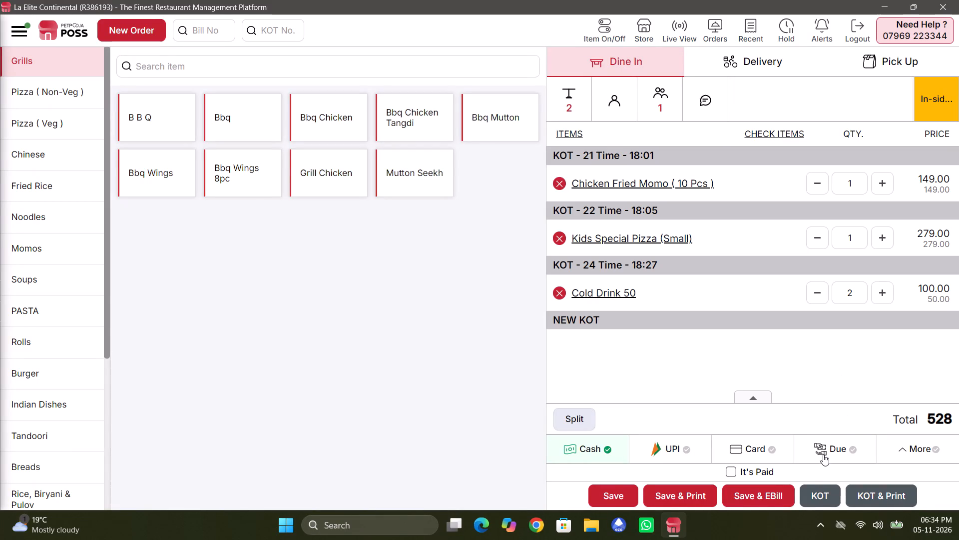
Set UPI as the payment method for table 2's order and save it with an e-bill.
left_click(690, 460)
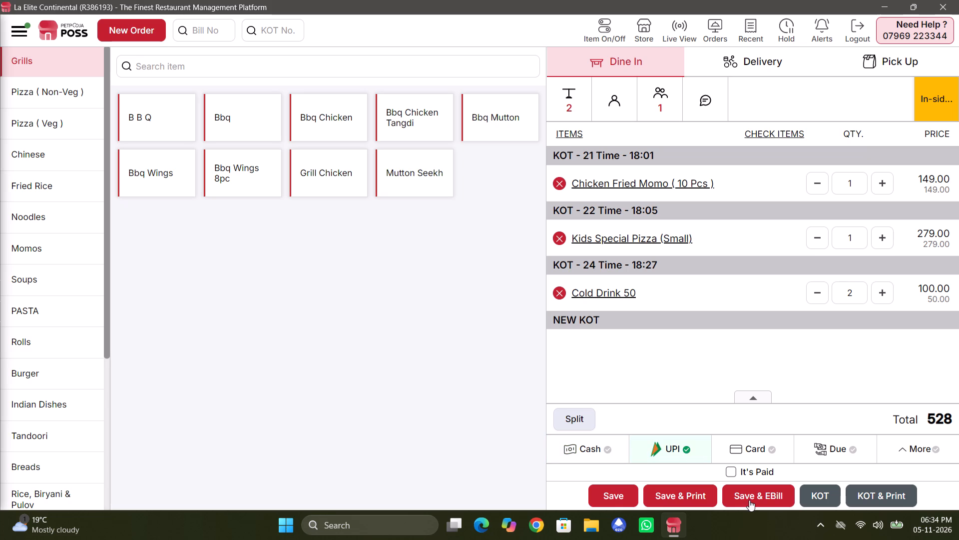
left_click(749, 500)
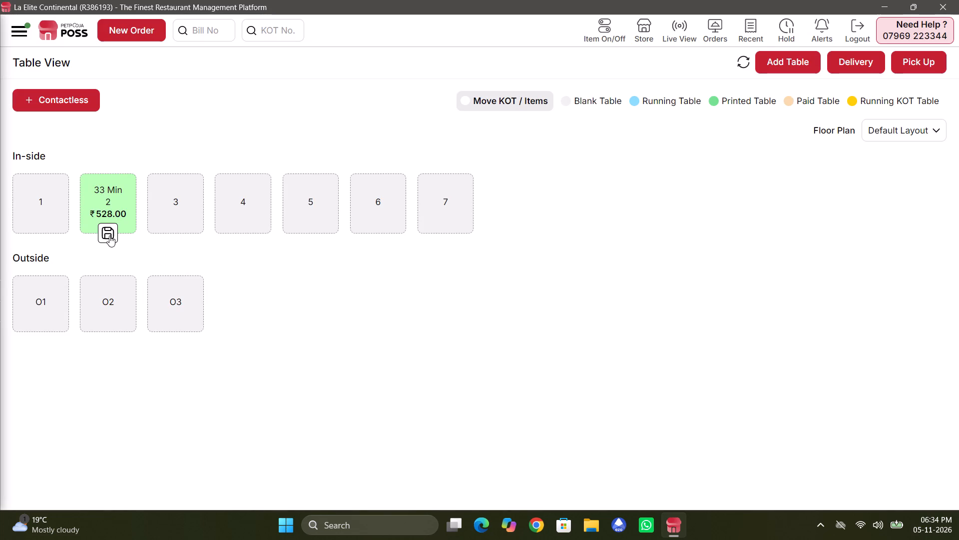
Settle table 2's bill by UPI with a tip of 50 and a settlement amount of 578.
left_click(109, 234)
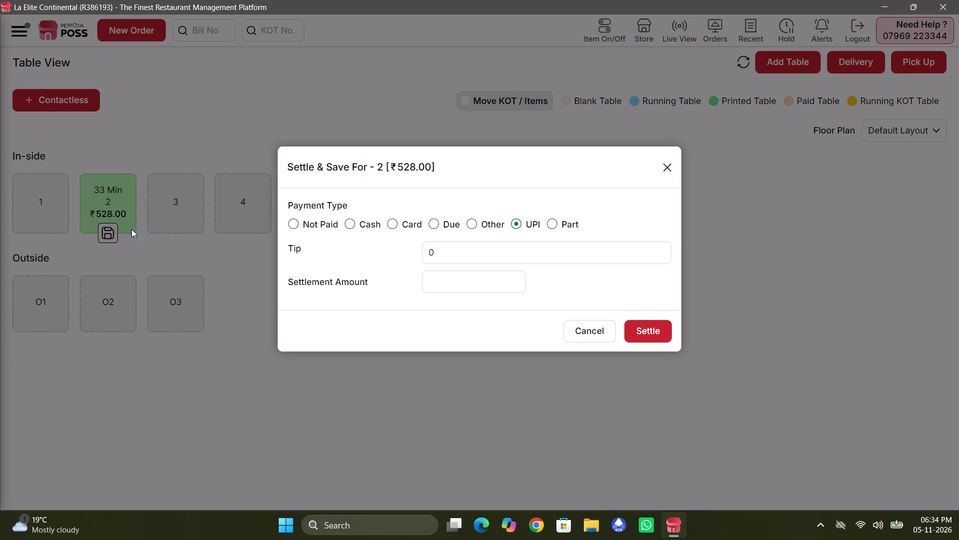
left_click(460, 269)
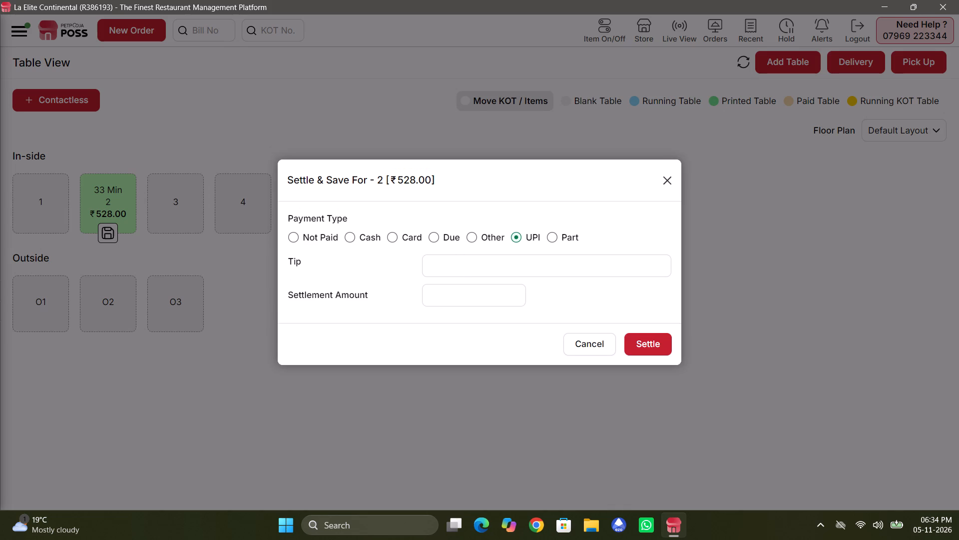
type("50")
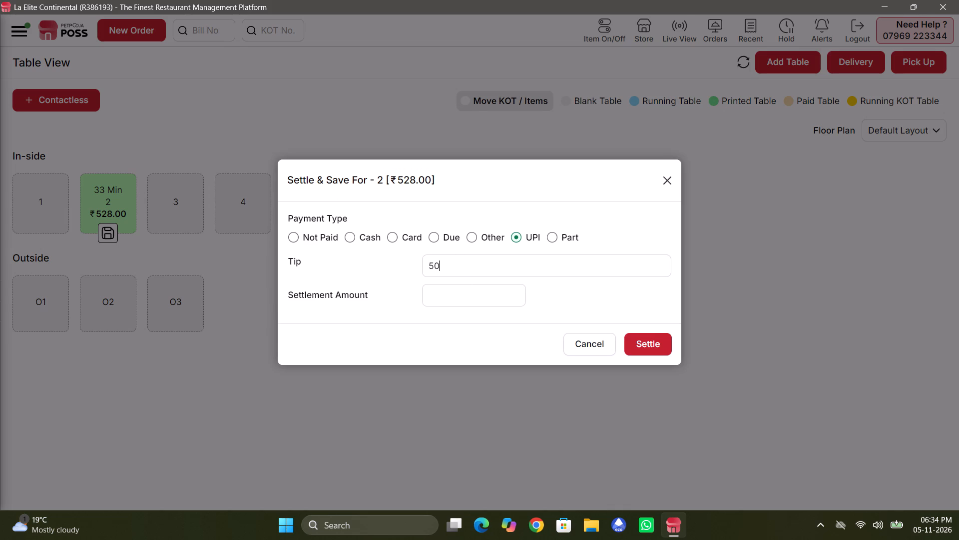
left_click(456, 288)
type("578")
left_click(640, 337)
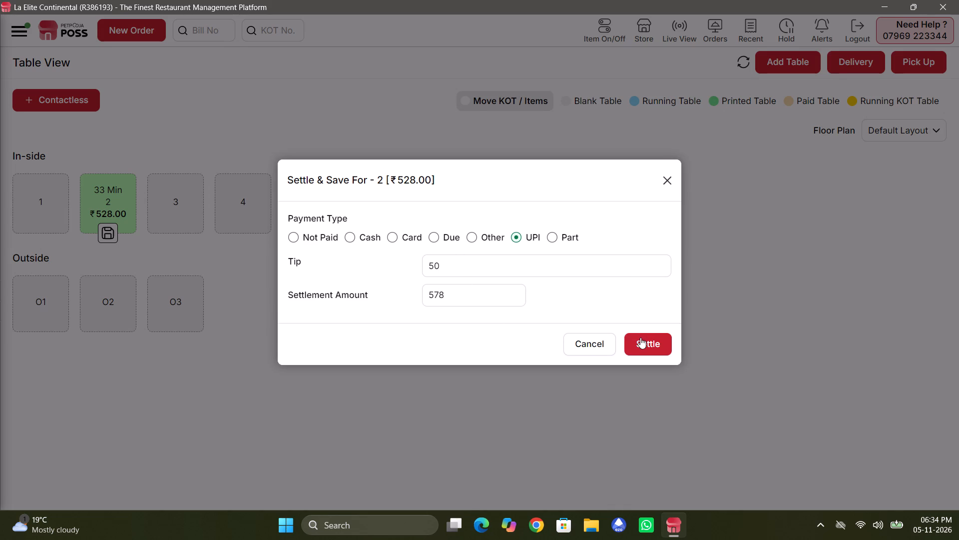
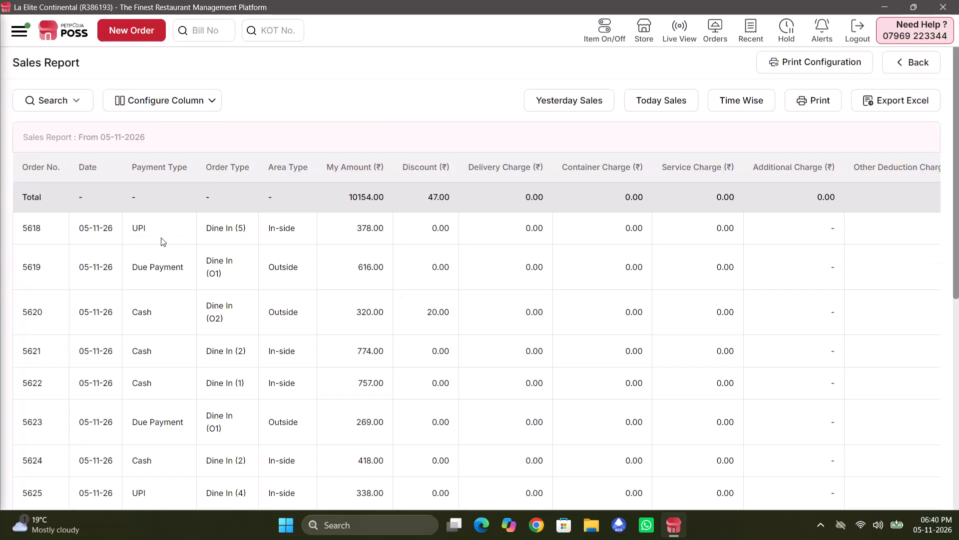
Reopen the sales report for 05-11-2026 to check the day's orders and return to the table view.
key("ctrl+t")
key("ctrl+s")
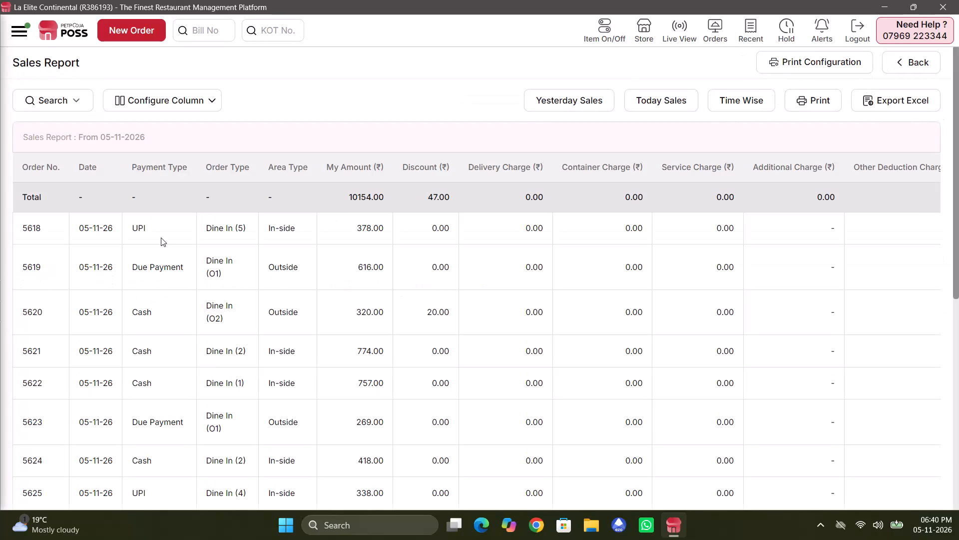
key("ctrl+t")
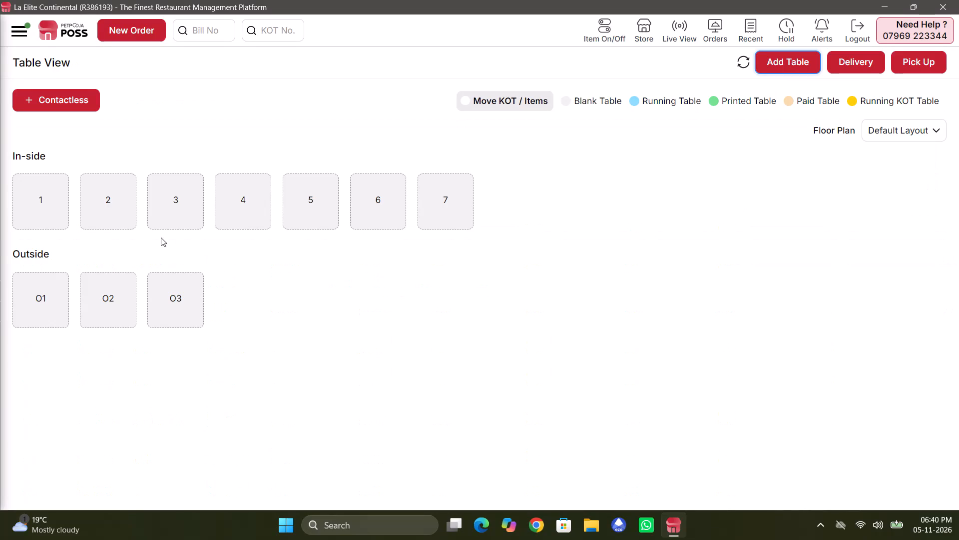
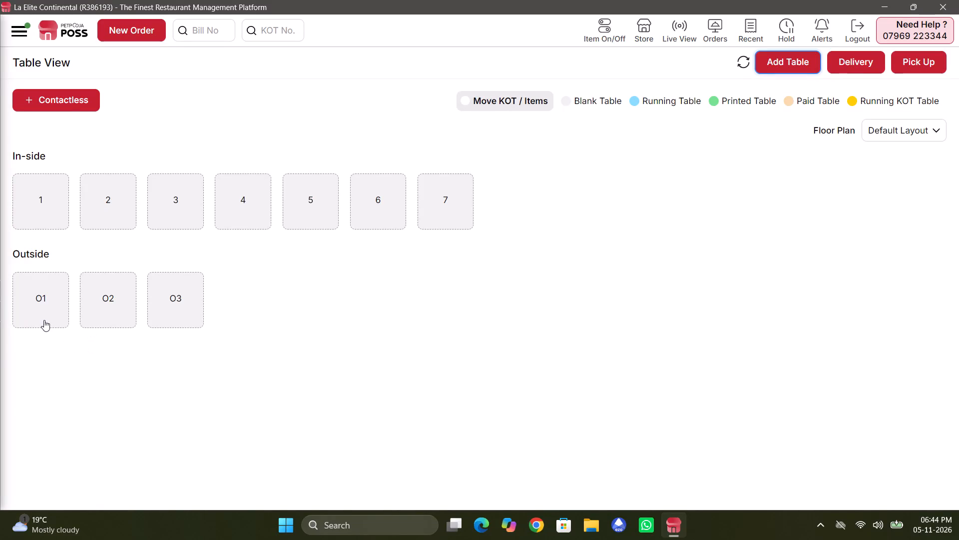
Start a dine-in order for outside table O1 and add one half Tandoori Chicken.
left_click(44, 320)
left_click(51, 436)
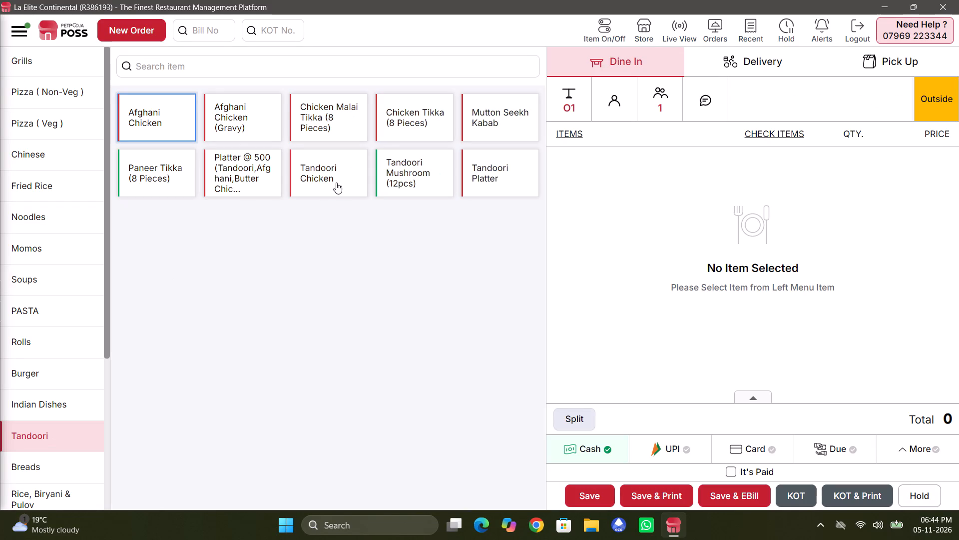
left_click(334, 181)
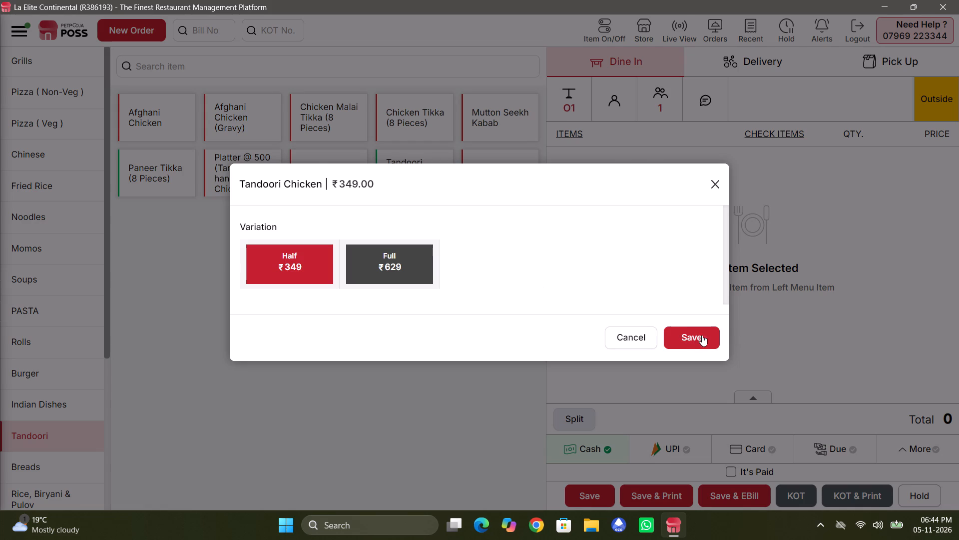
left_click(696, 335)
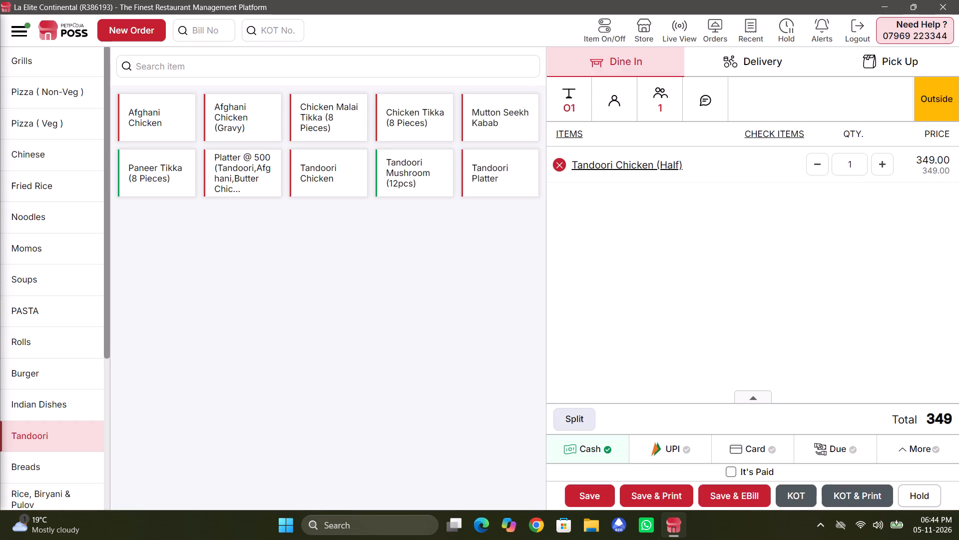
Add four Butter Naan from the Breads category to table O1's order.
left_click(25, 463)
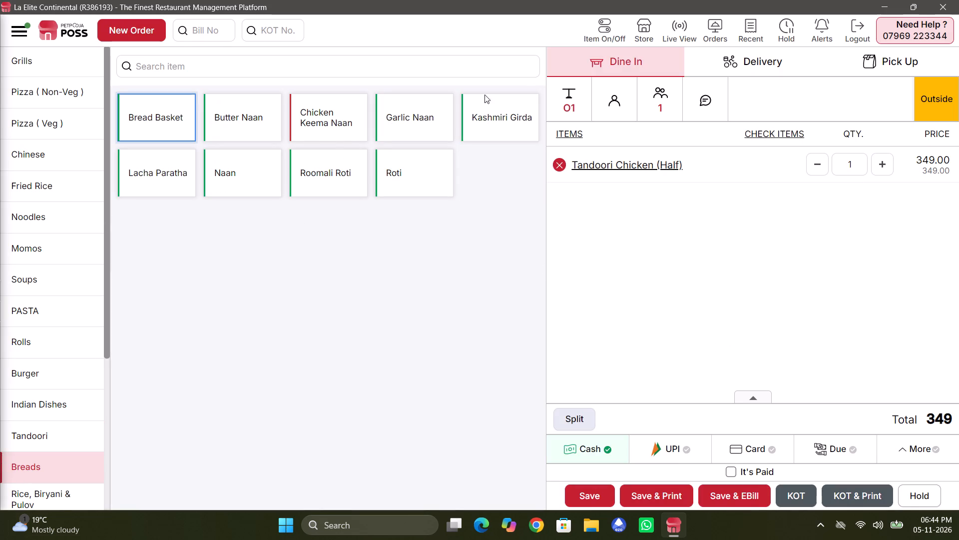
left_click(246, 111)
left_click(246, 111)
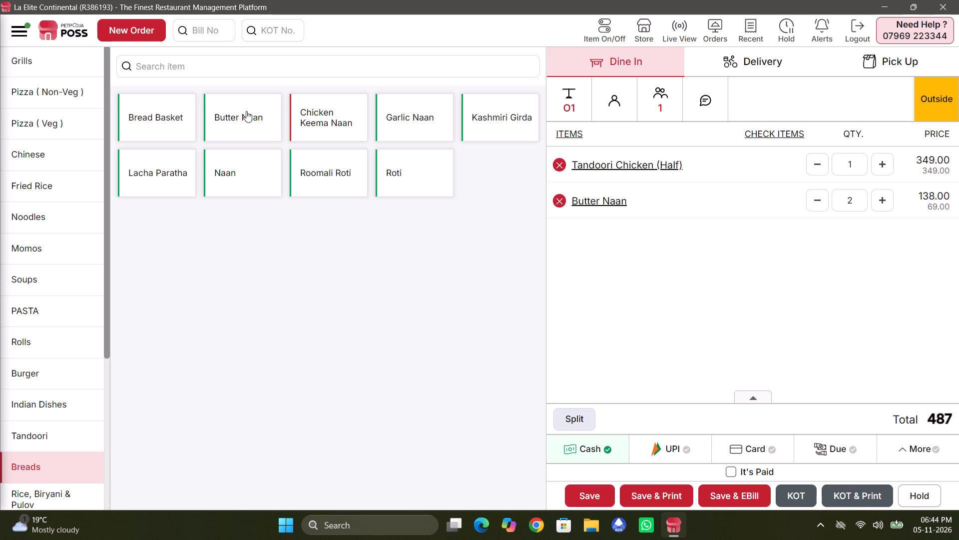
left_click(246, 111)
left_click(246, 111)
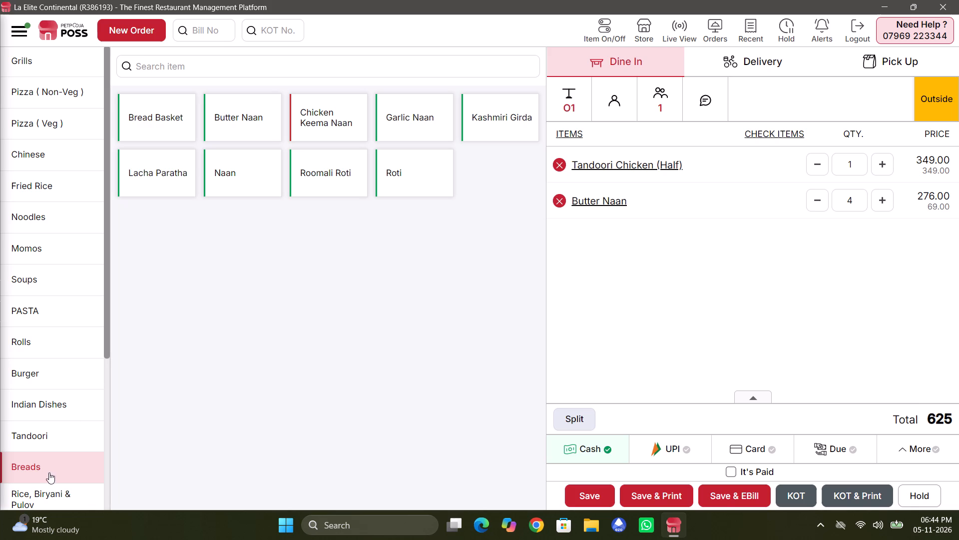
Look through the Indian Dishes and Tandoori categories for another dish for table O1's order.
left_click(48, 394)
scroll(48, 394, "down", 2)
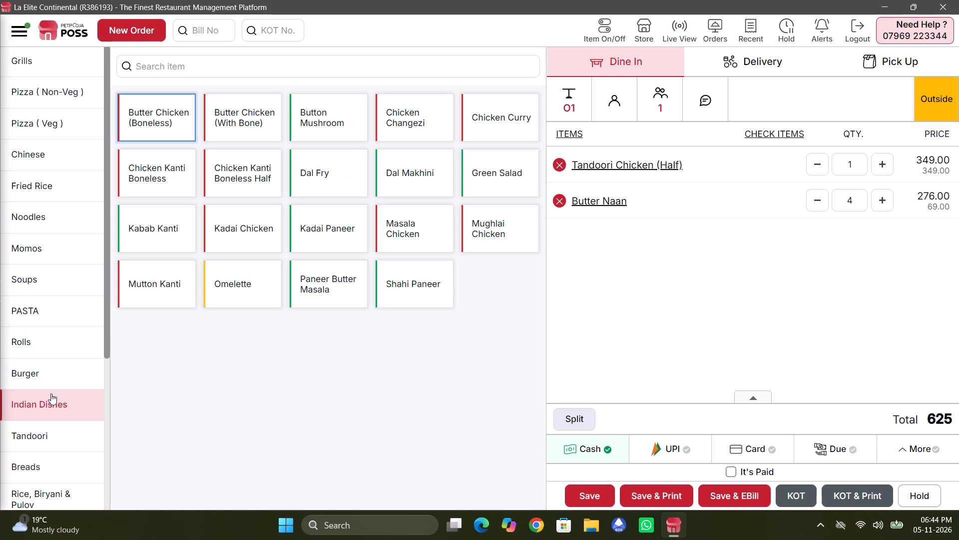
scroll(51, 393, "down", 2)
scroll(145, 207, "up", 1)
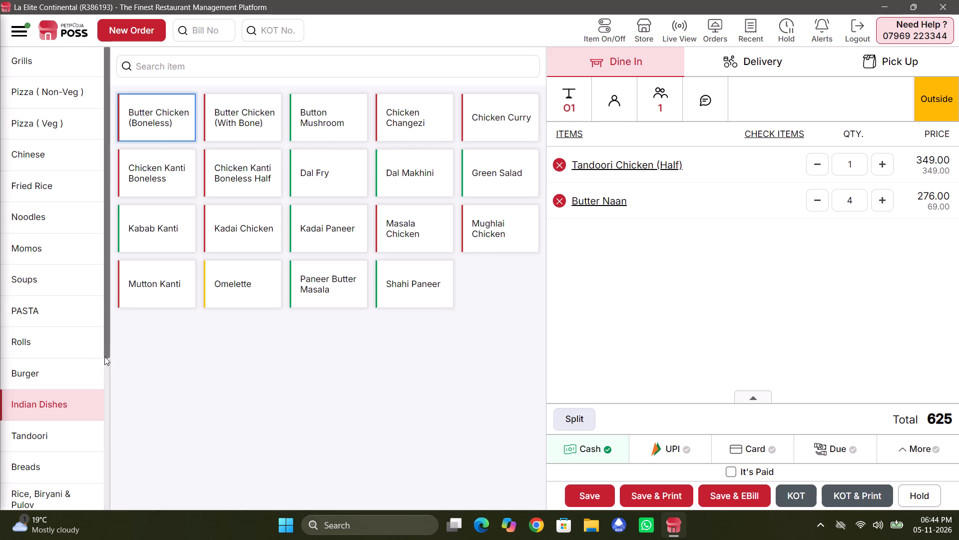
scroll(104, 356, "up", 1)
left_click(45, 432)
scroll(47, 393, "right", 1)
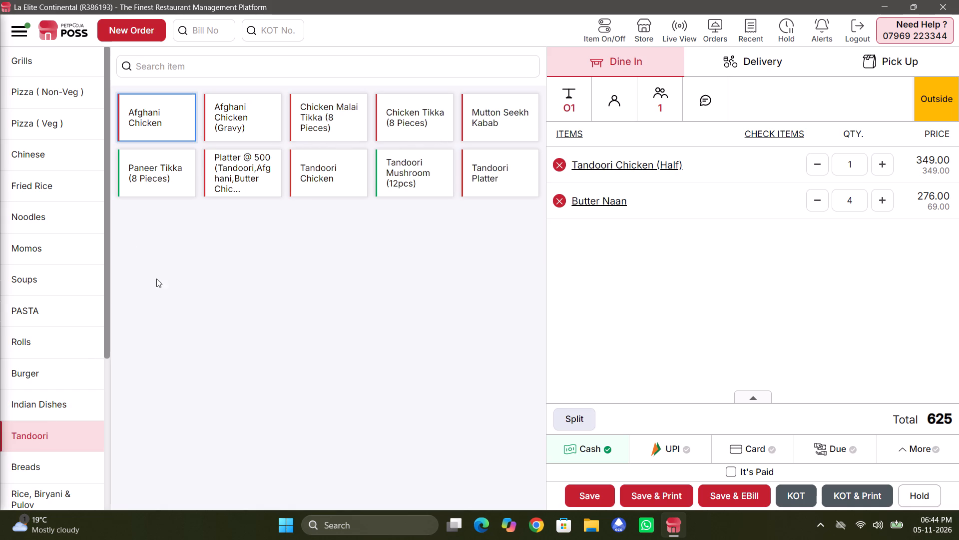
scroll(156, 278, "right", 1)
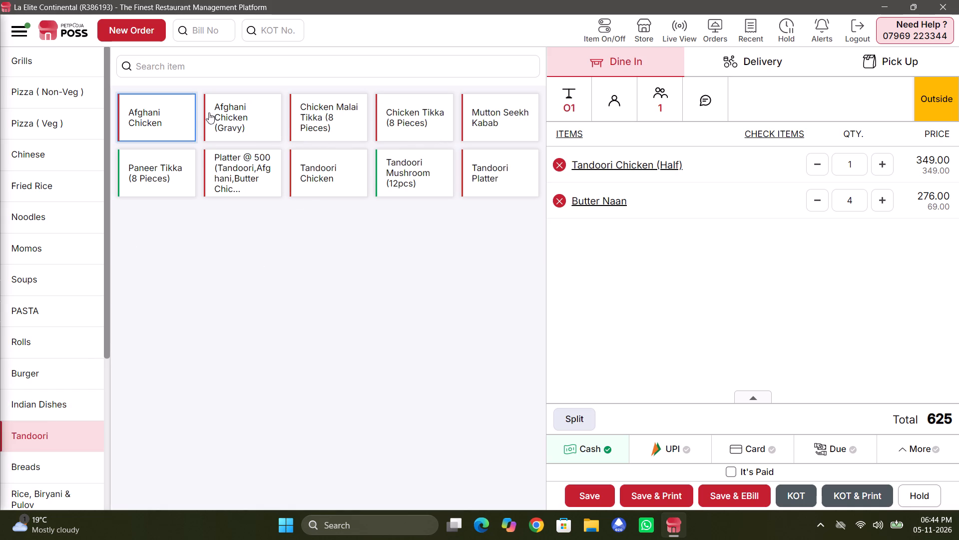
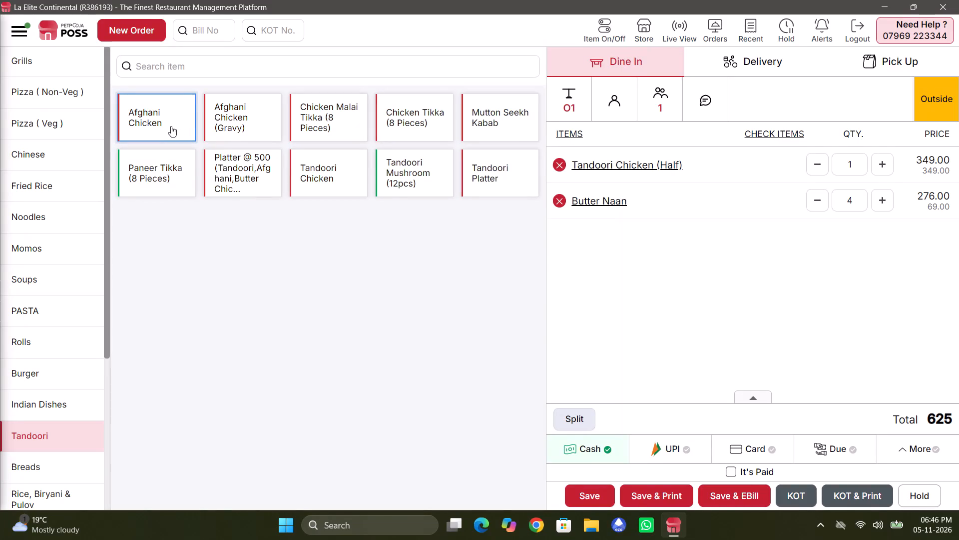
Add one half Afghani Chicken (Gravy) from the Tandoori category to table O1's order.
left_click(233, 118)
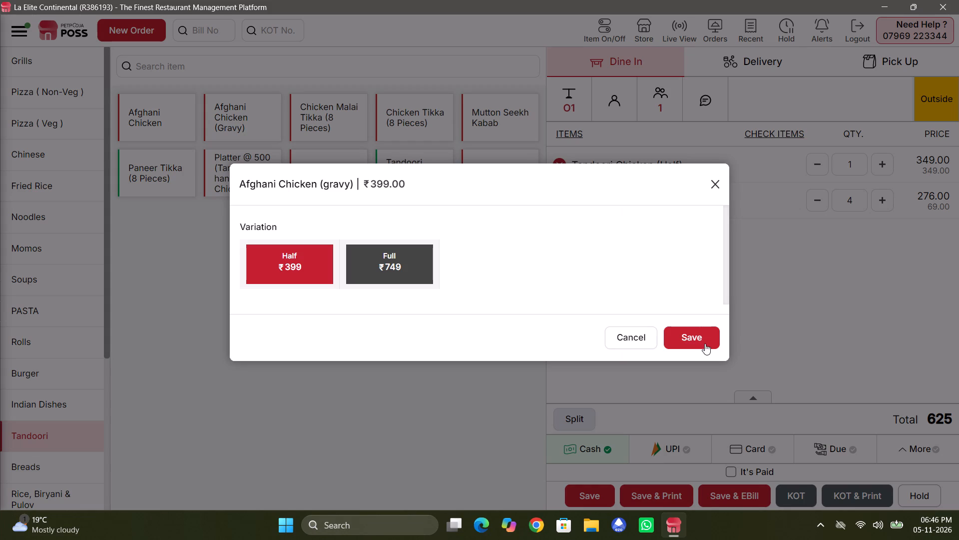
left_click(705, 343)
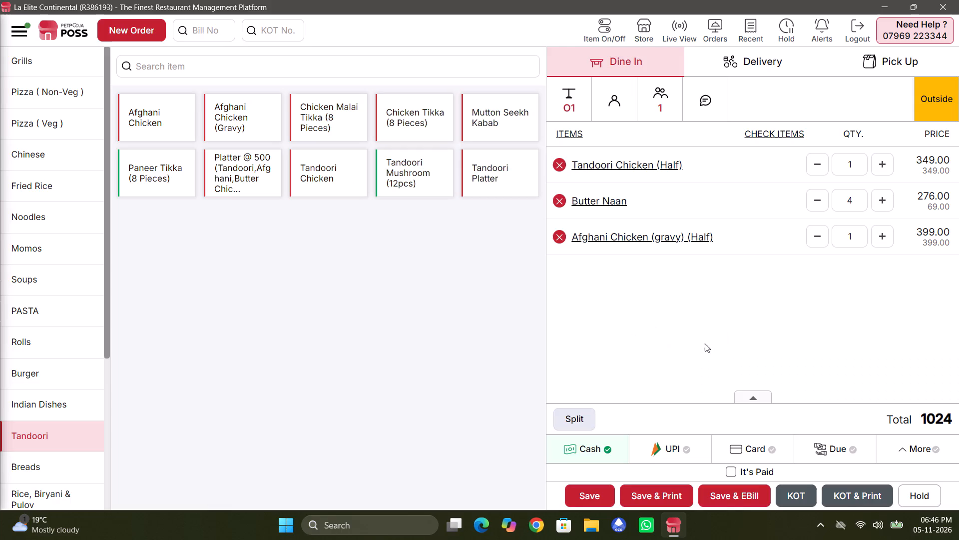
Assign the saved customer Zomato to table O1's order and issue its KOT with a printout.
left_click(629, 109)
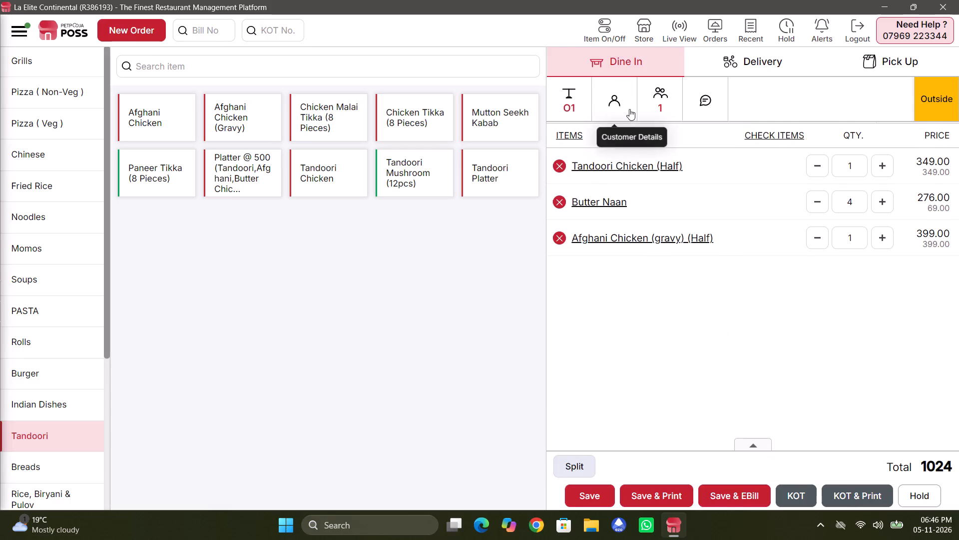
left_click(613, 168)
type("zom")
left_click(613, 198)
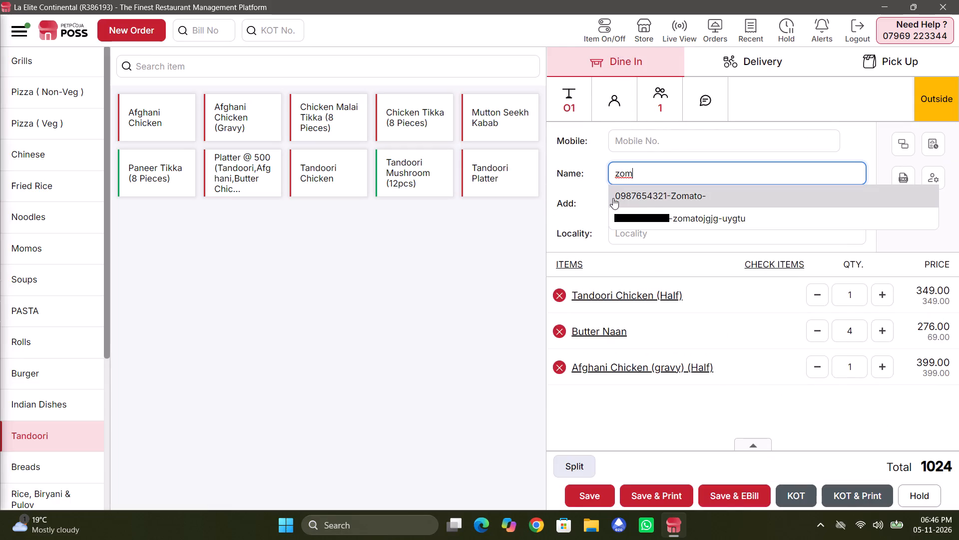
left_click(846, 496)
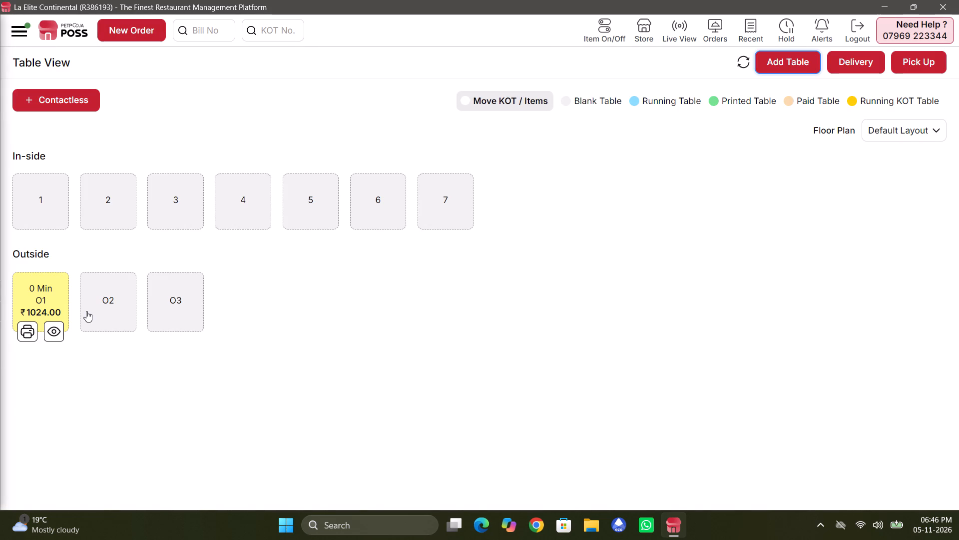
Start a dine-in order for In-side table 2 and add one Veg Chow Mein from the Noodles category.
left_click(99, 311)
left_click(154, 21)
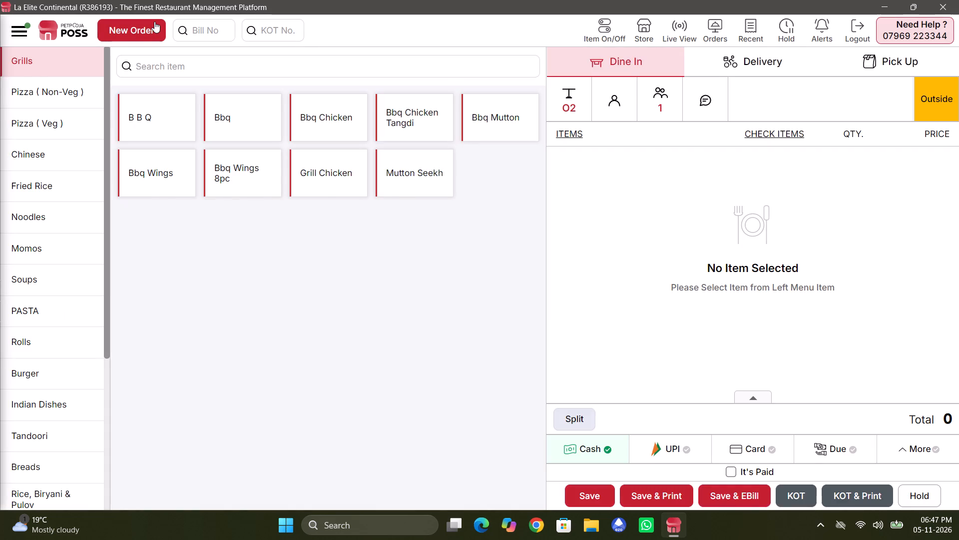
left_click(108, 187)
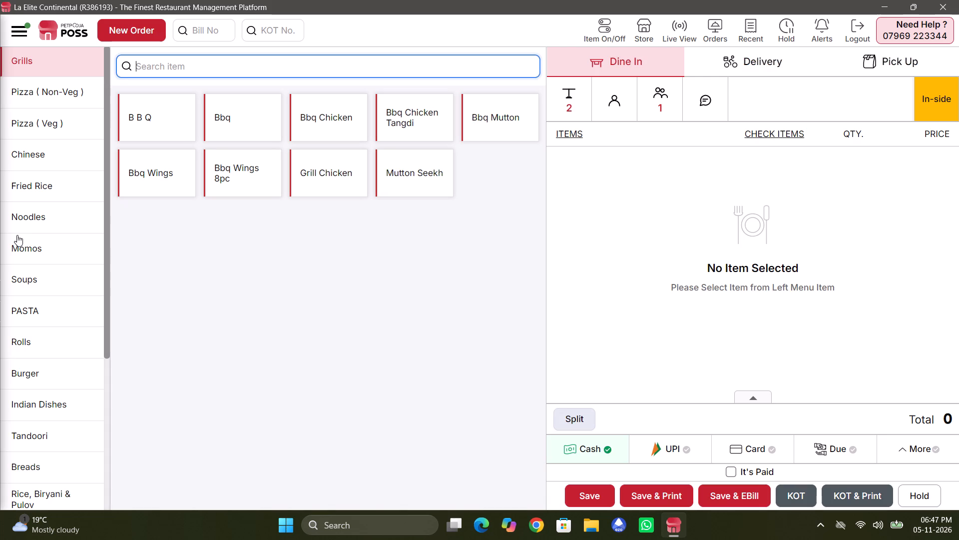
left_click(22, 217)
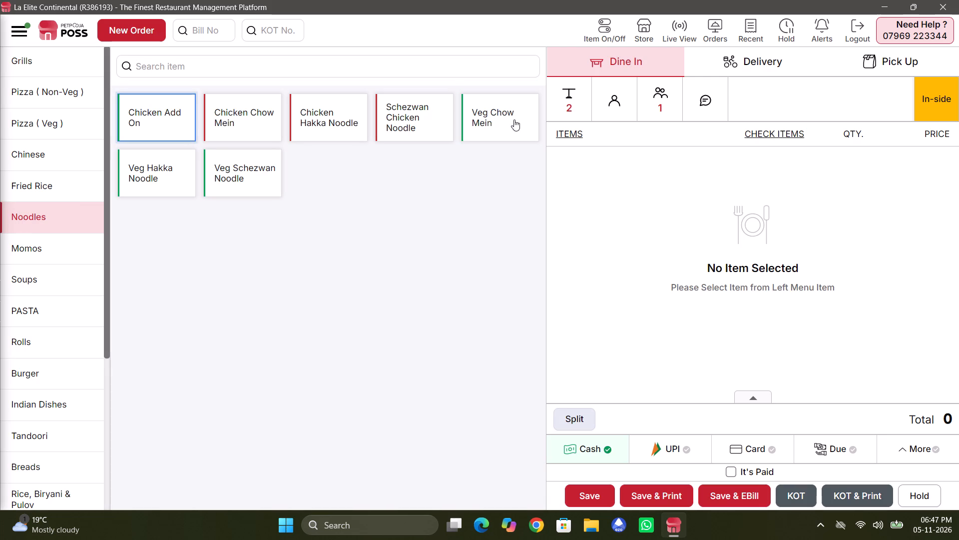
left_click(508, 120)
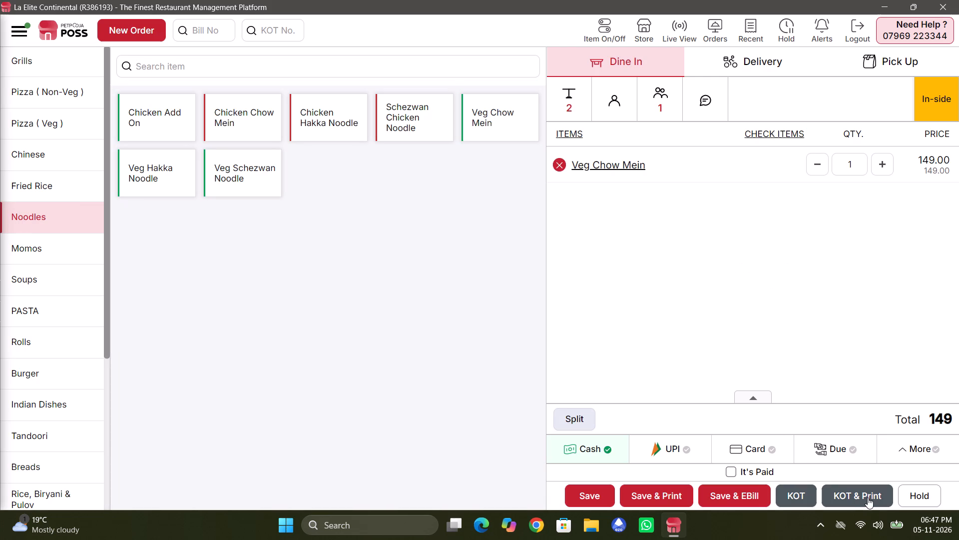
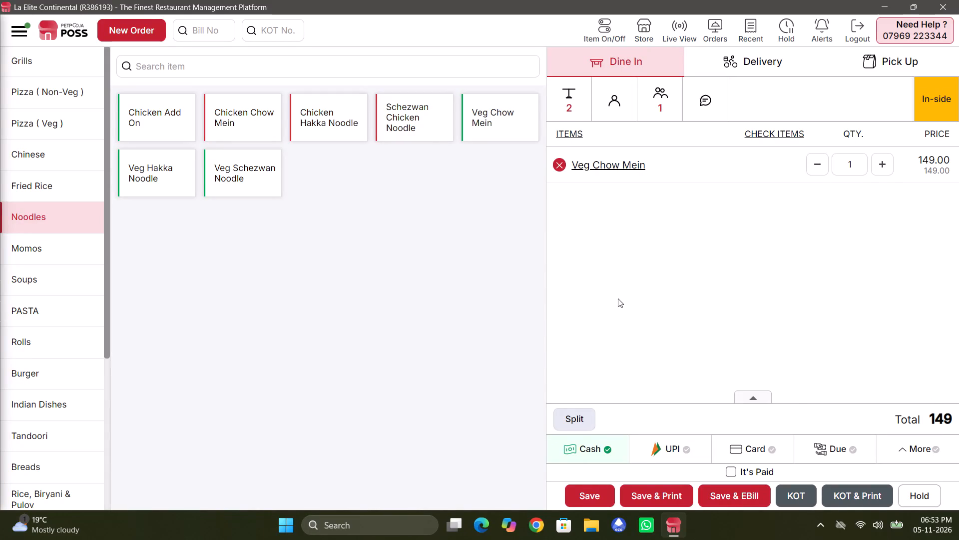
Add one small Chicken Blast Pizza without add-ons from the Pizza (Non-Veg) category to table 2's order.
left_click(16, 94)
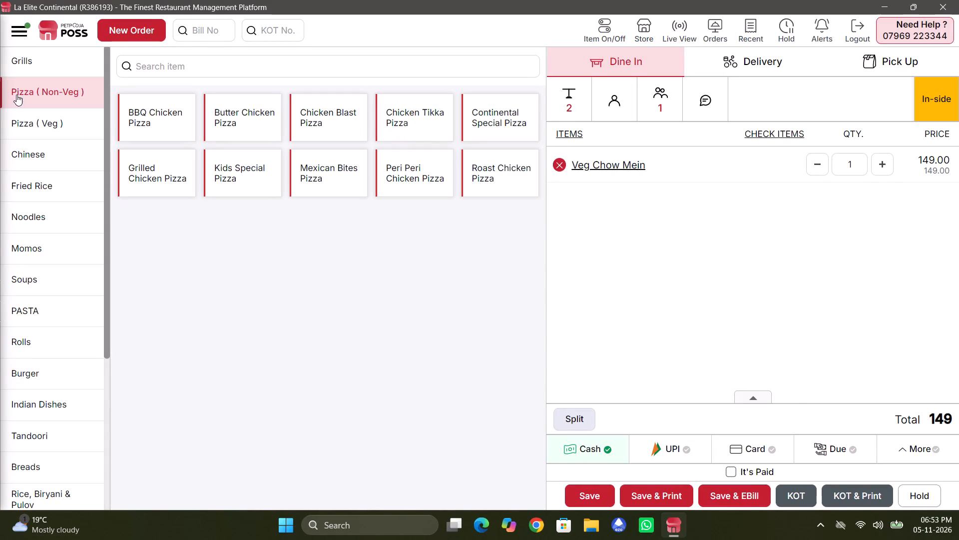
left_click(304, 127)
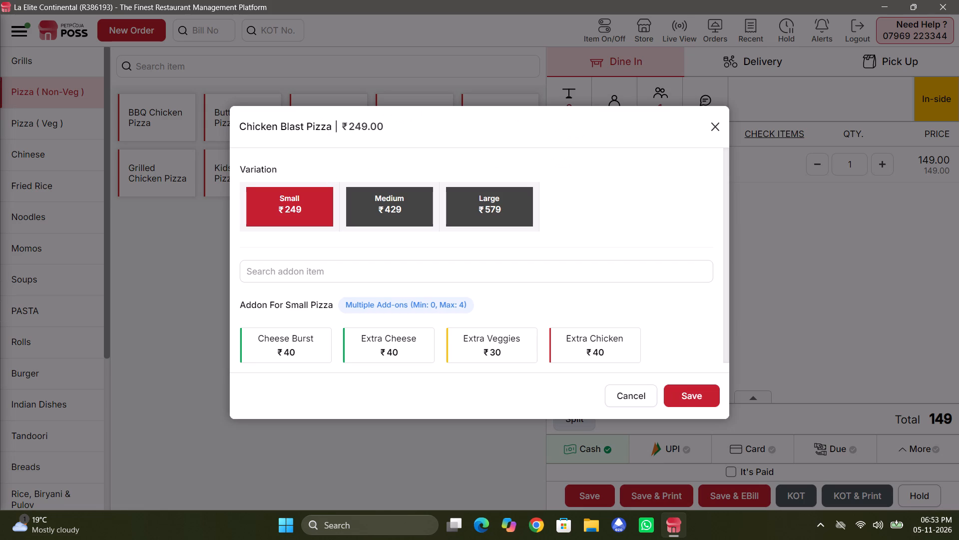
left_click(688, 400)
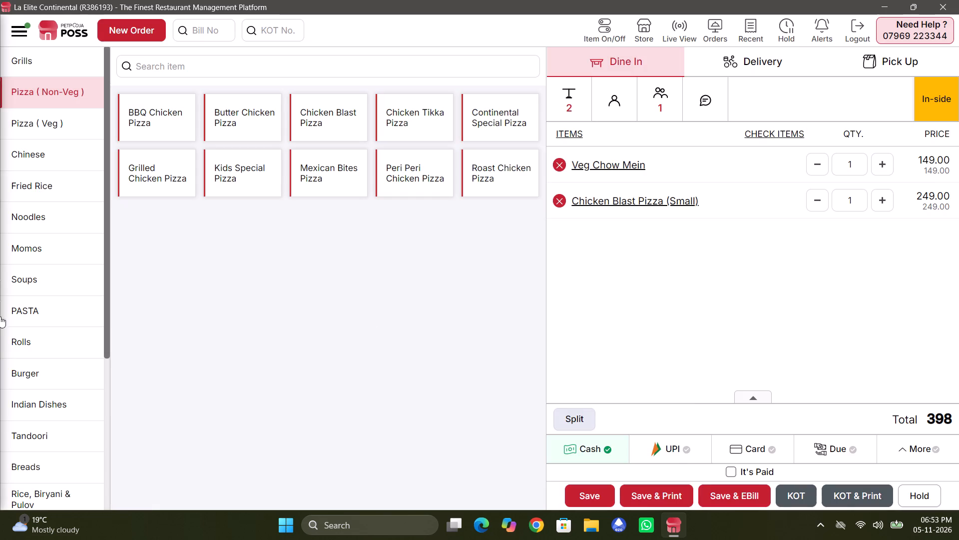
Add one Tandoori Momo (10 Pcs) and one Chicken Fried Momo (10 Pcs) from the Momos category to table 2's order.
left_click(24, 257)
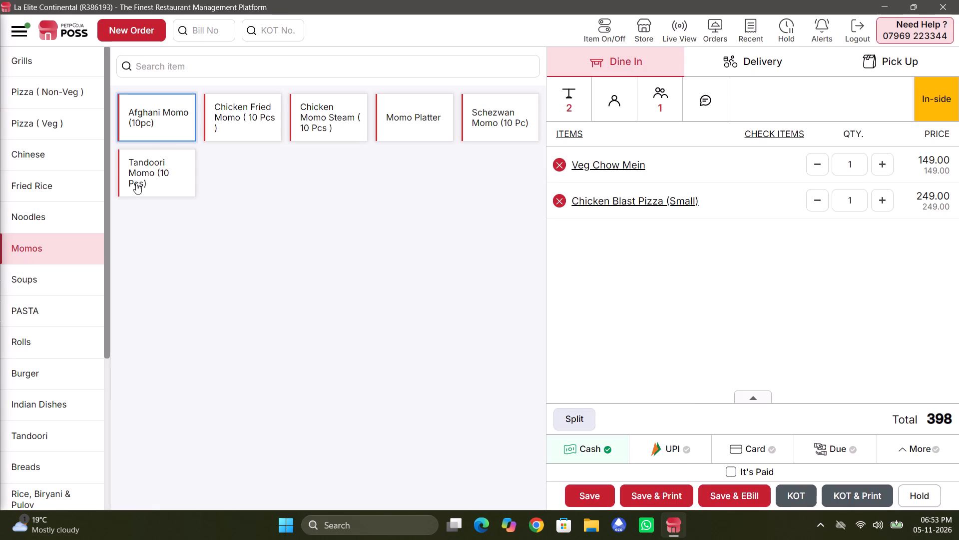
left_click(136, 183)
left_click(255, 115)
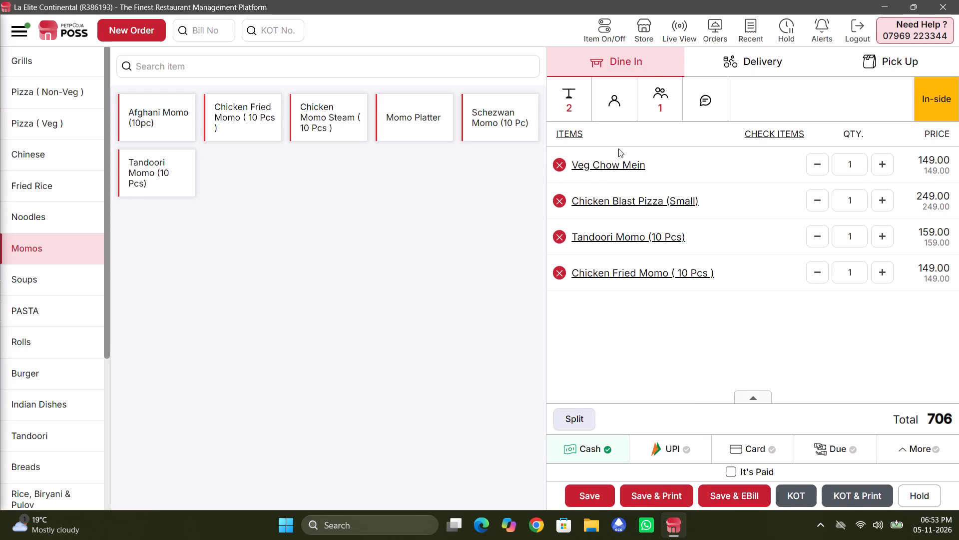
Remove the Veg Chow Mein from table 2's order and issue the order's KOT with a printout.
left_click(557, 161)
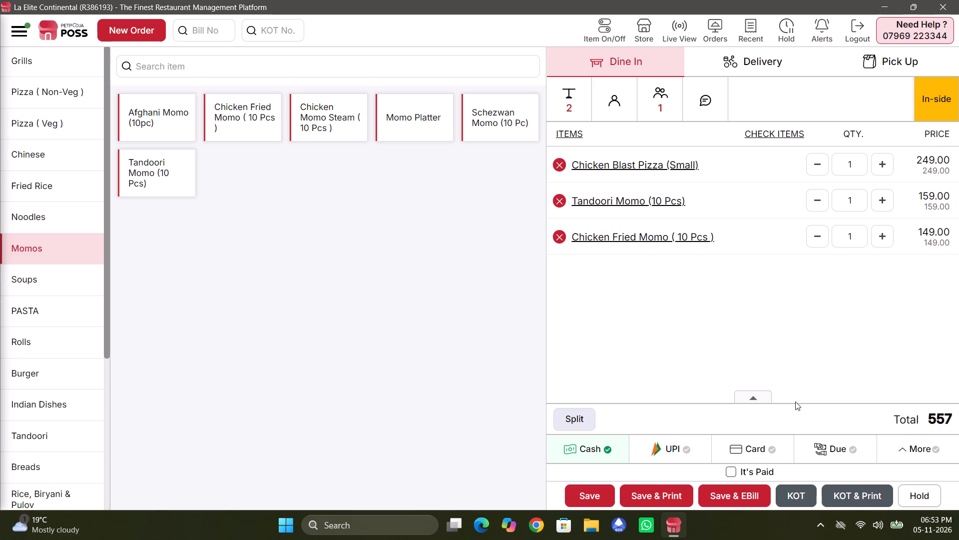
left_click(856, 491)
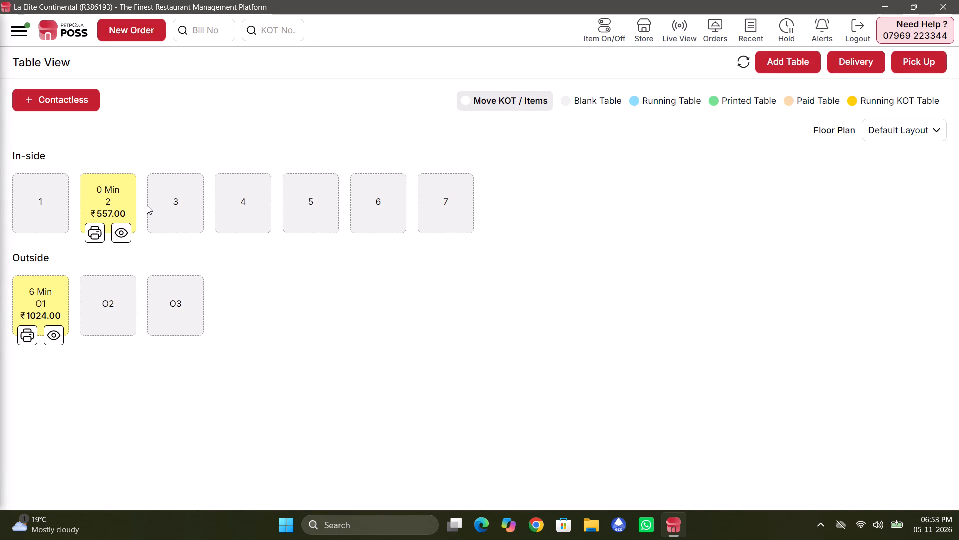
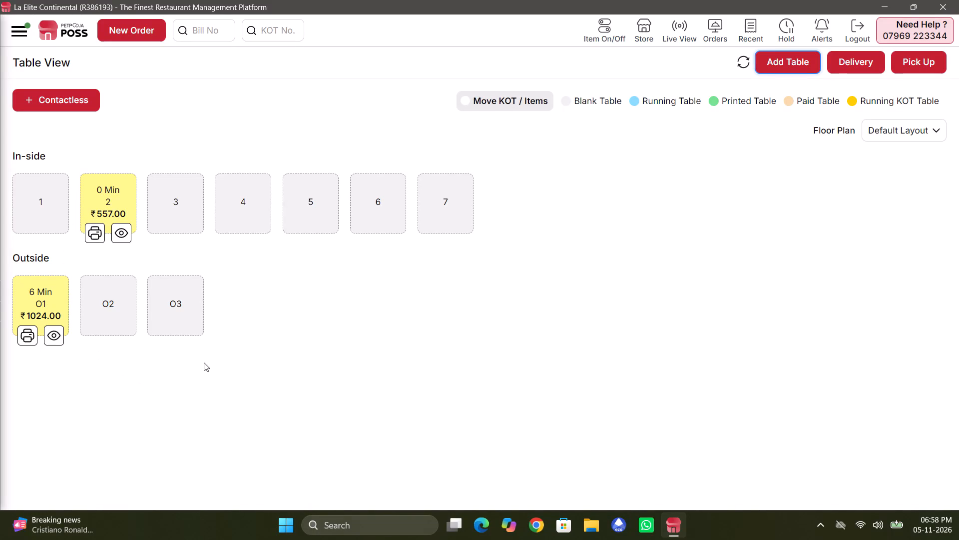
Order one medium Continental Special Veg pizza without add-ons for in-side table 4 and issue its KOT with a printout.
right_click(166, 317)
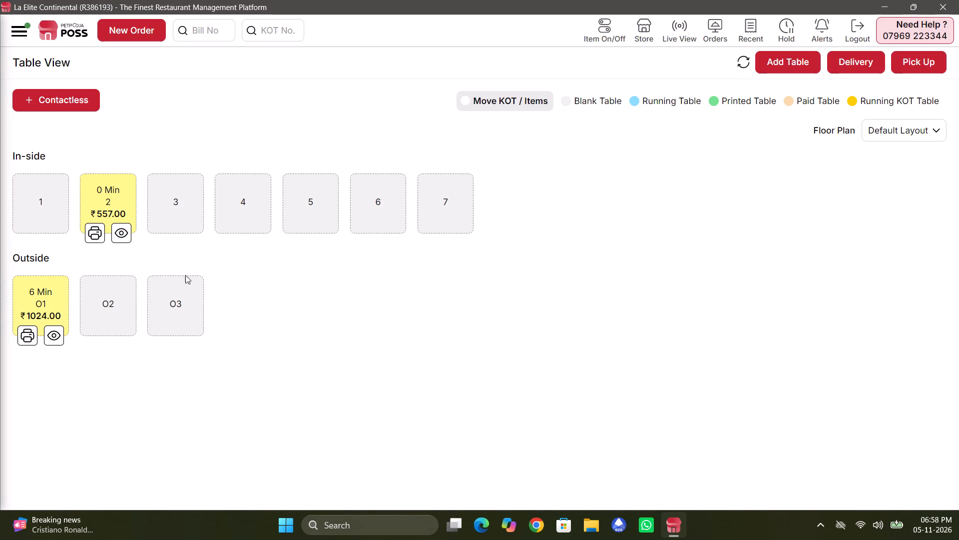
left_click(233, 225)
type("con")
type("ti")
key("Return")
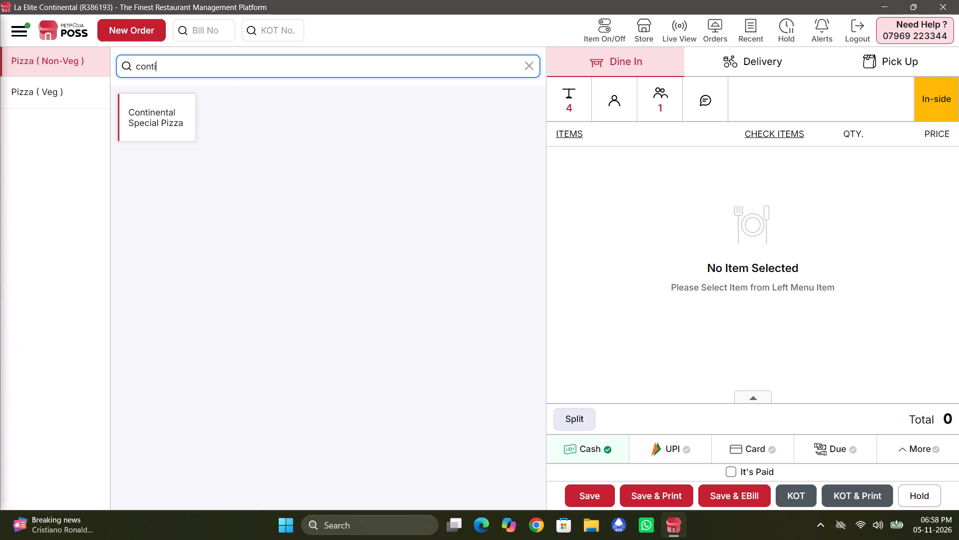
left_click(71, 106)
left_click(156, 116)
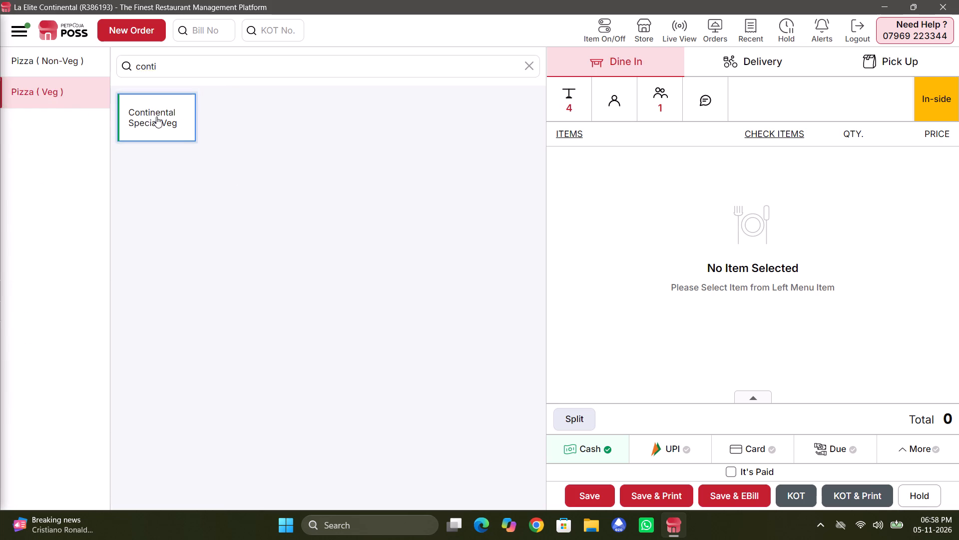
left_click(370, 202)
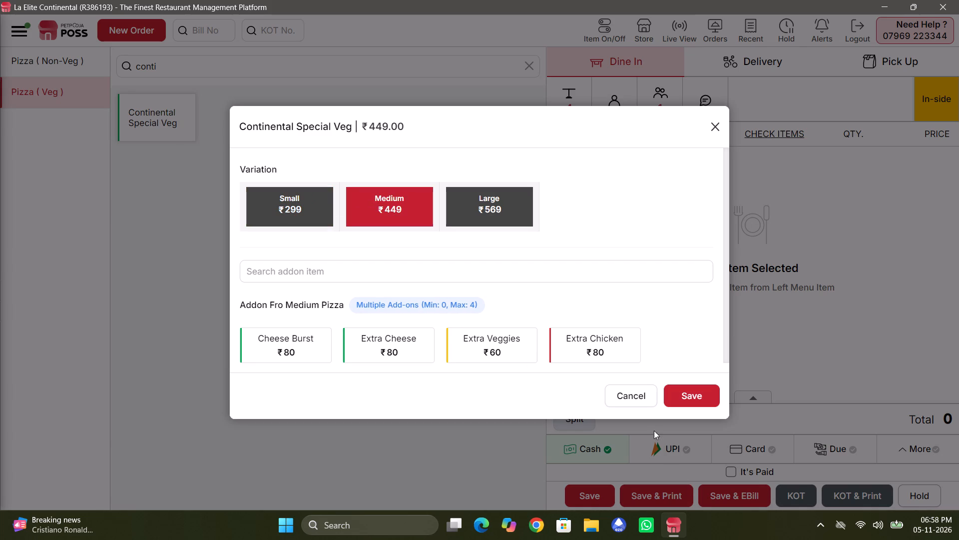
left_click(677, 394)
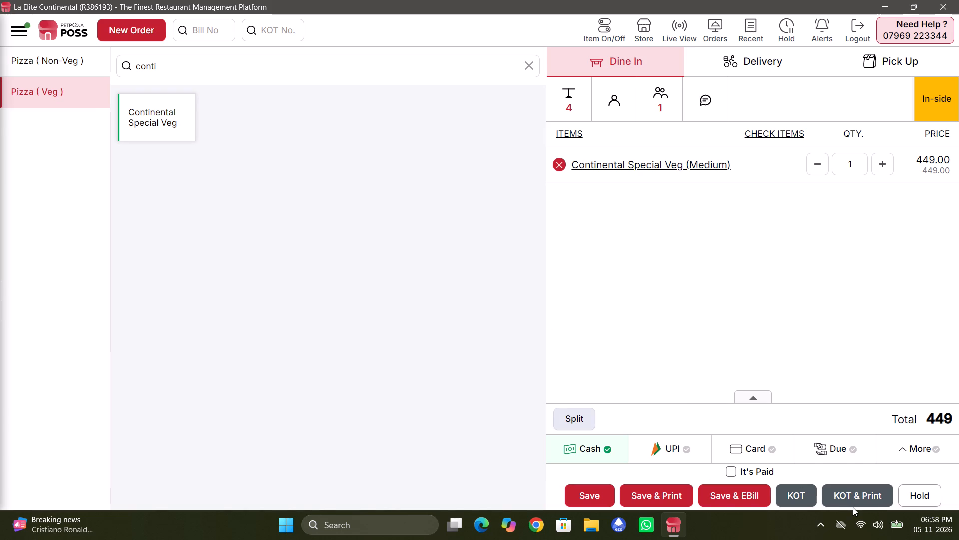
left_click(848, 498)
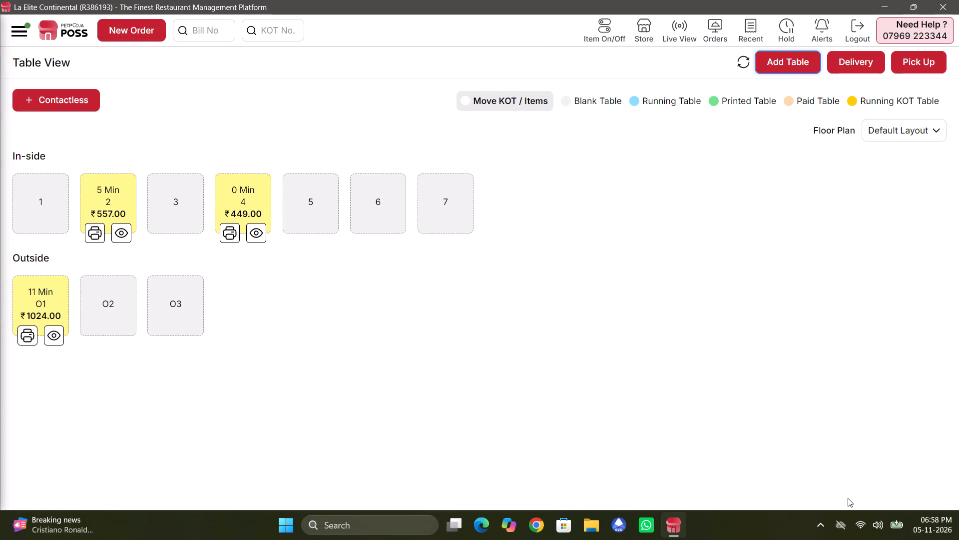
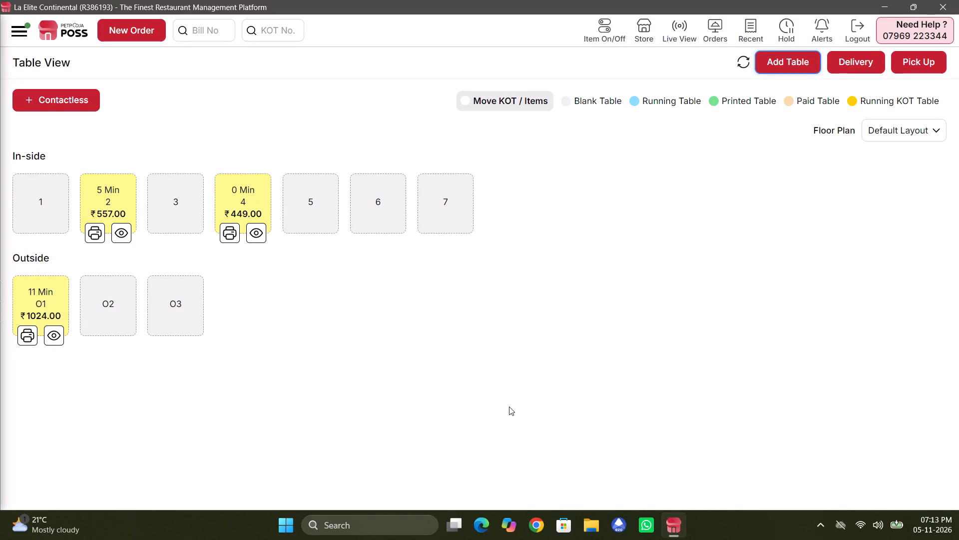
Save outside table O1's order with Due as the payment type and issue its e-bill.
left_click(51, 339)
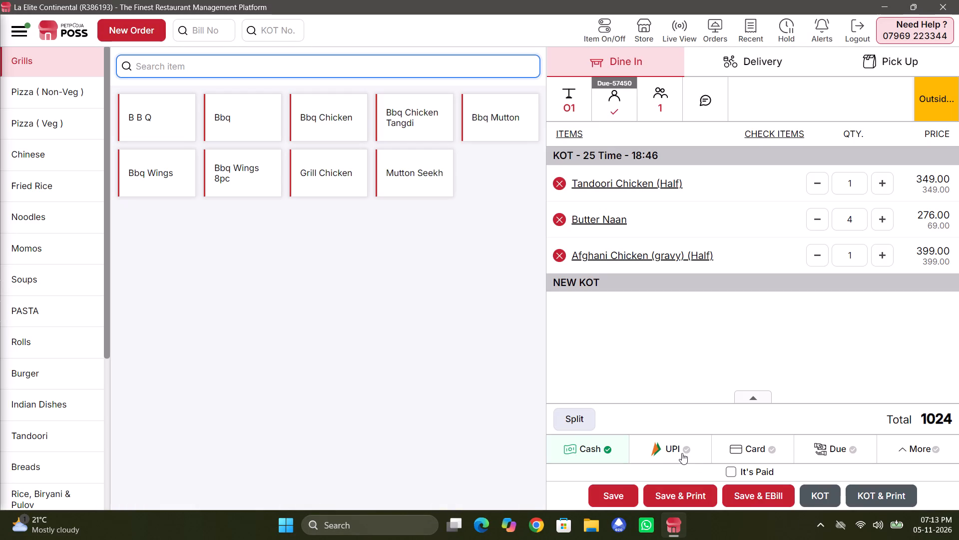
left_click(844, 440)
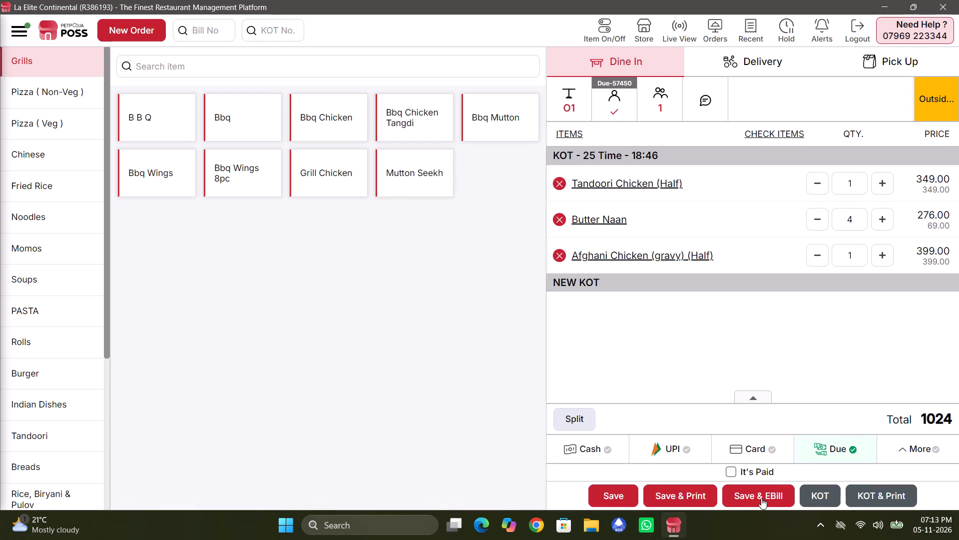
left_click(753, 499)
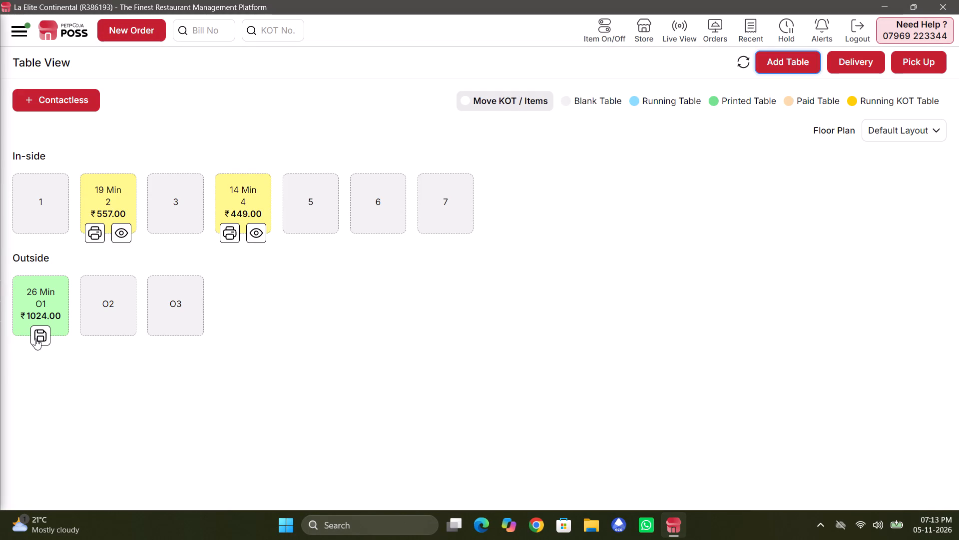
Settle outside table O1's bill with payment type Due and no tip.
left_click(35, 338)
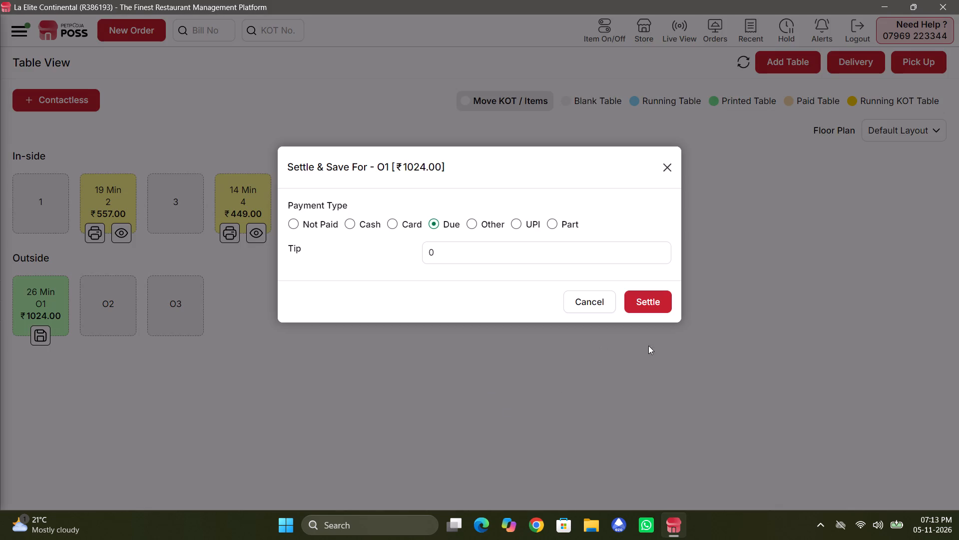
left_click(644, 328)
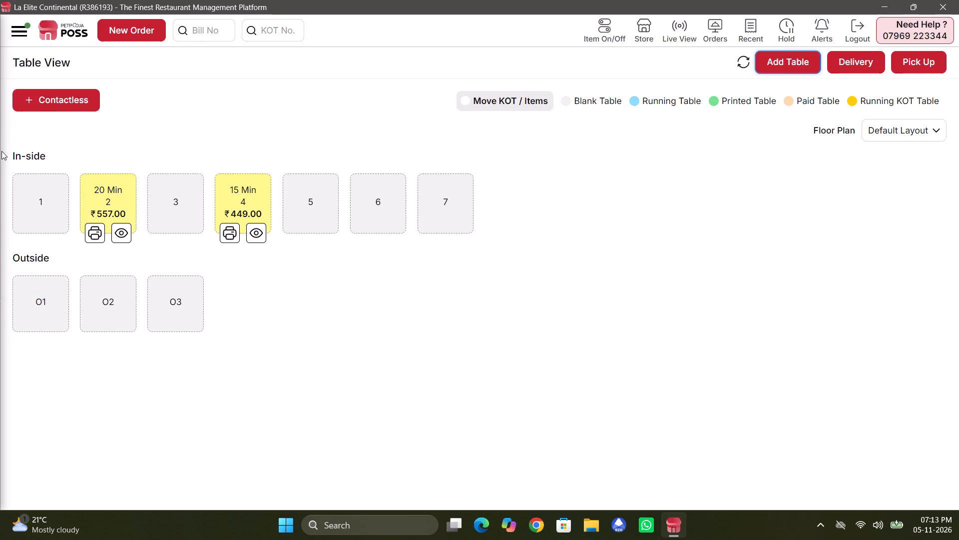
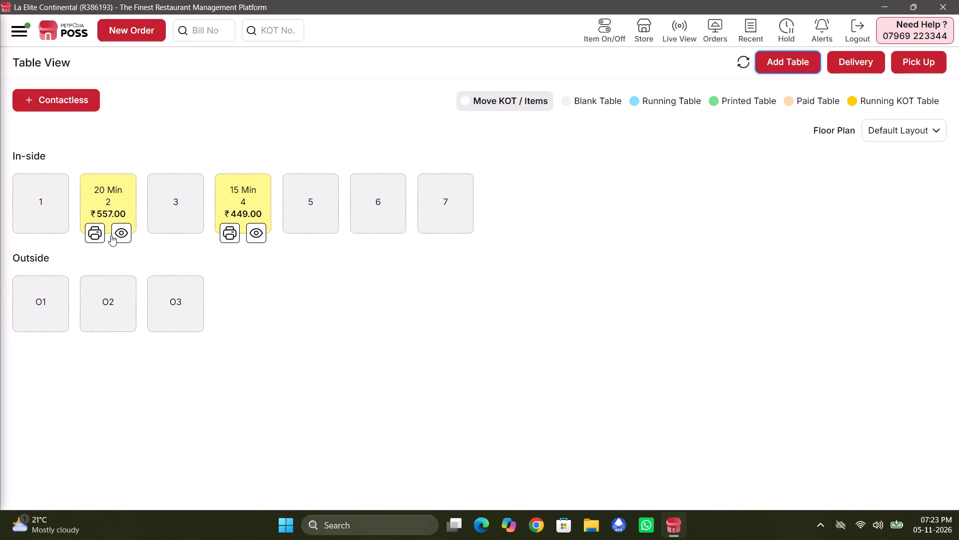
Check the running KOT orders of in-side tables 2 and 4.
left_click(111, 233)
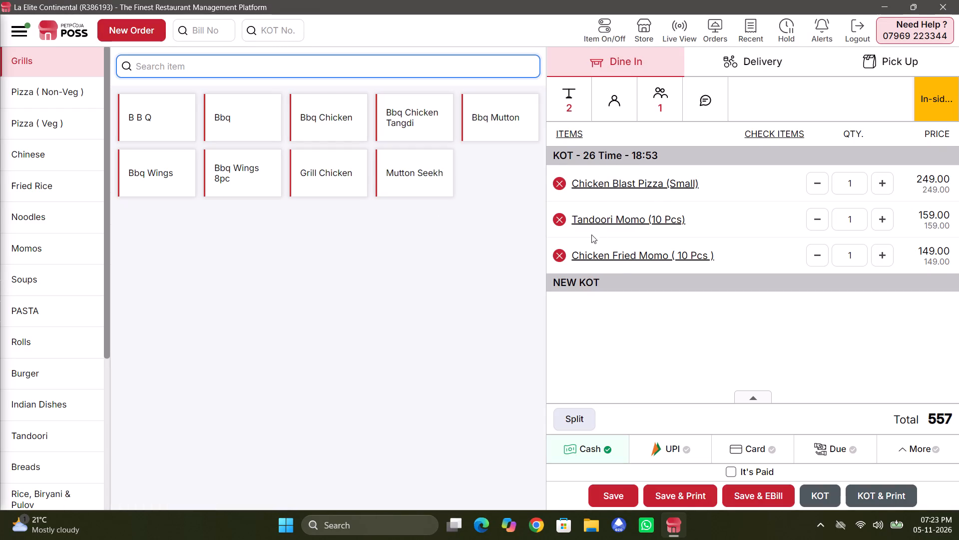
left_click(136, 34)
left_click(255, 232)
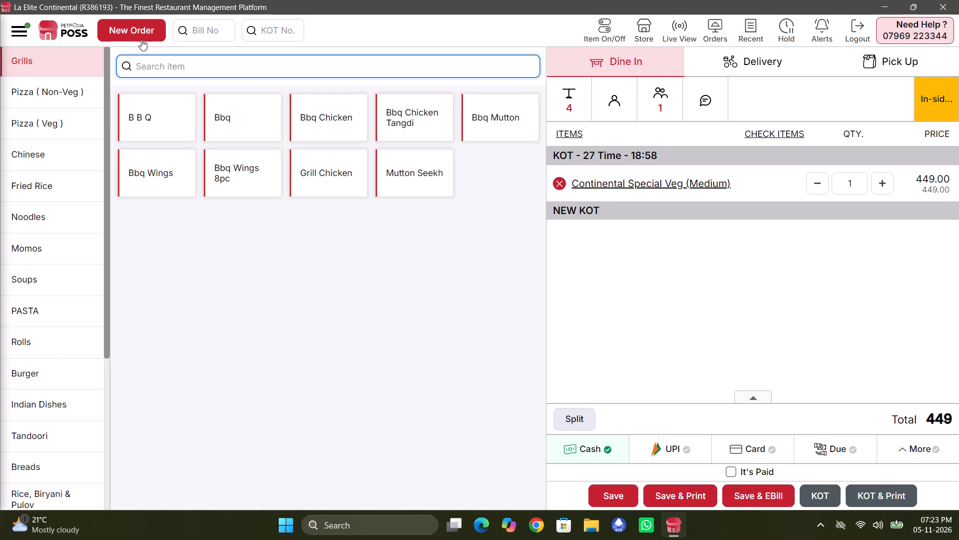
left_click(141, 39)
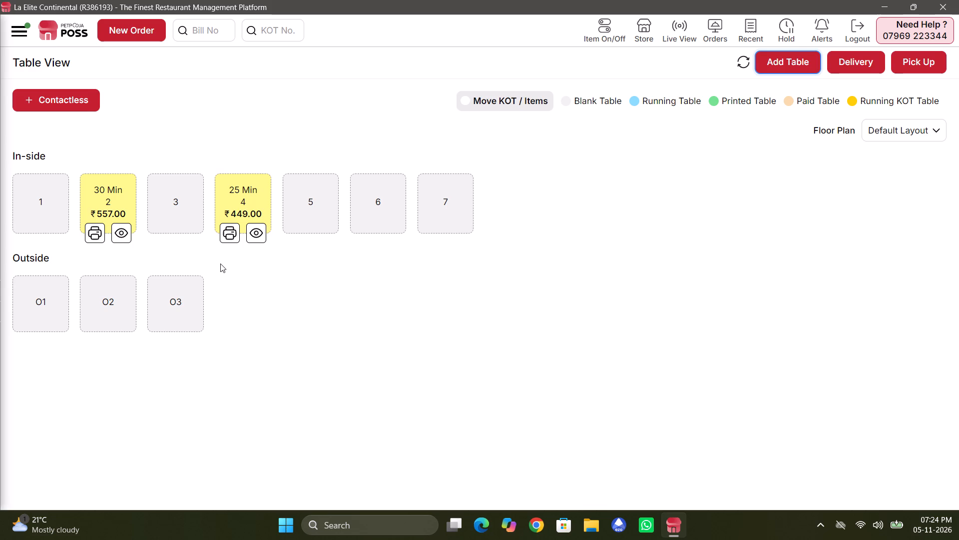
Start a dine-in order for outside table O1 and find BBQ Chicken Pizza under Pizza (Non-Veg) by searching for bbq.
left_click(54, 329)
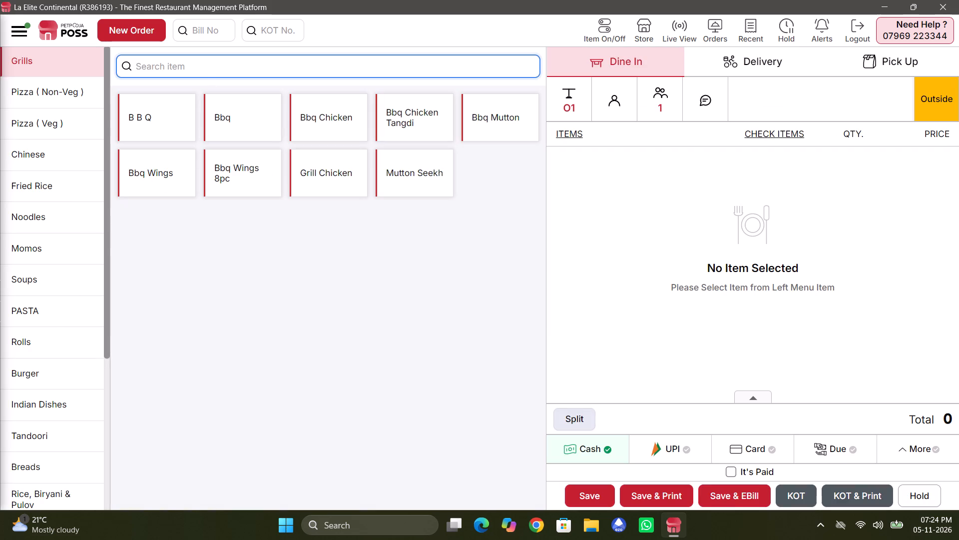
type("bbq")
key("Return")
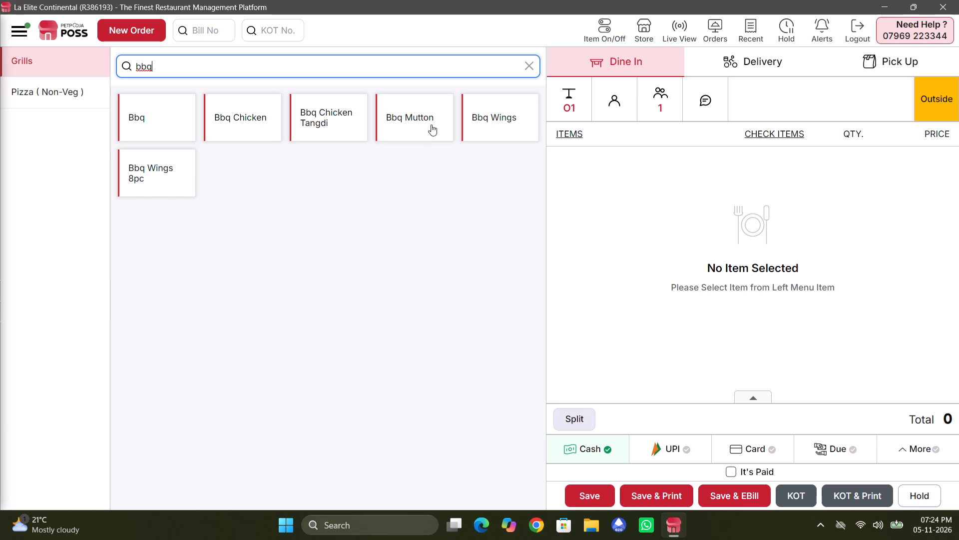
left_click(85, 90)
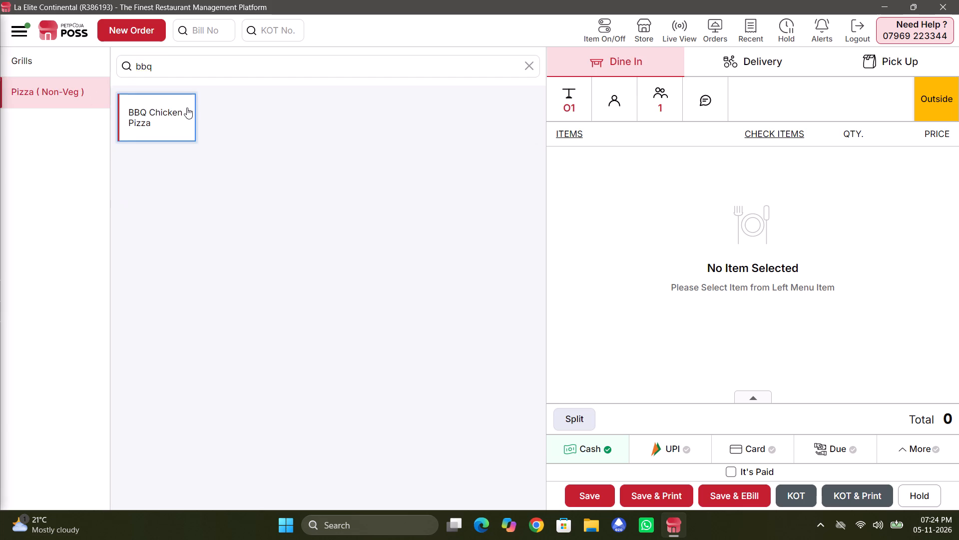
left_click(187, 108)
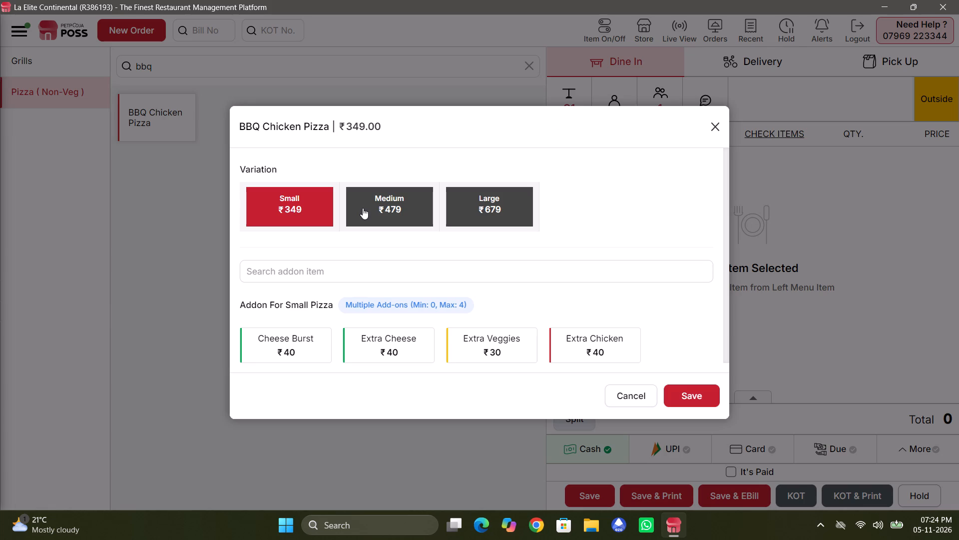
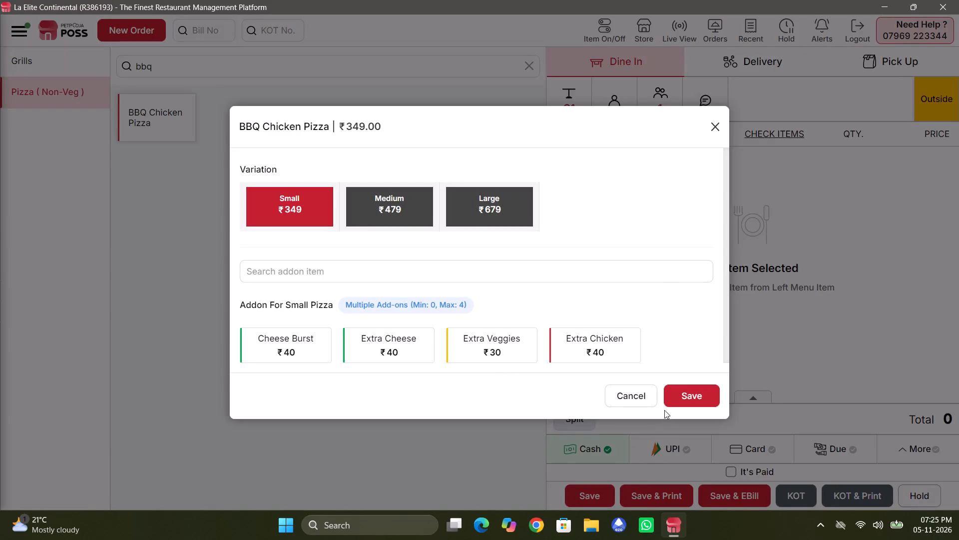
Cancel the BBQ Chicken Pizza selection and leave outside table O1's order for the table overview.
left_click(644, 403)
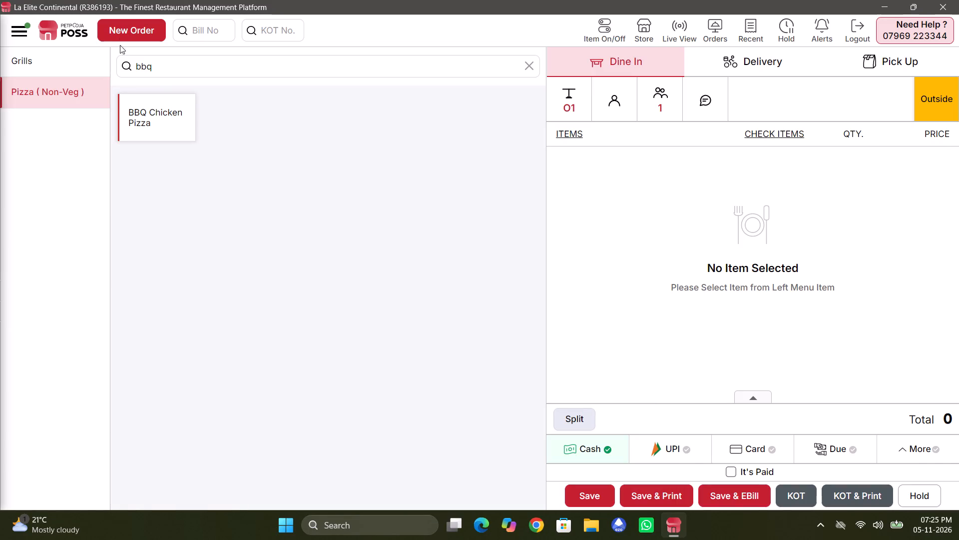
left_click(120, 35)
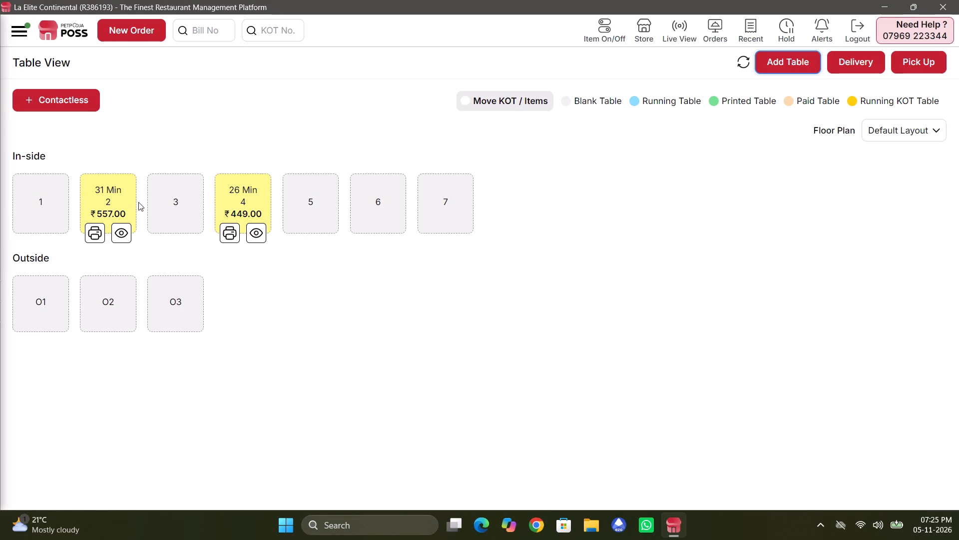
Open the running order of in-side table 2 and view its KOT.
left_click(113, 203)
left_click(912, 136)
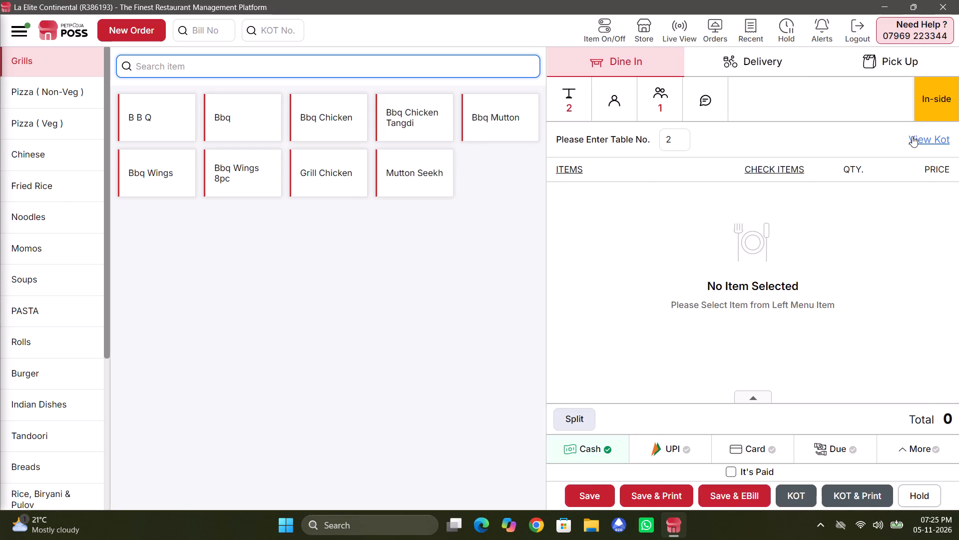
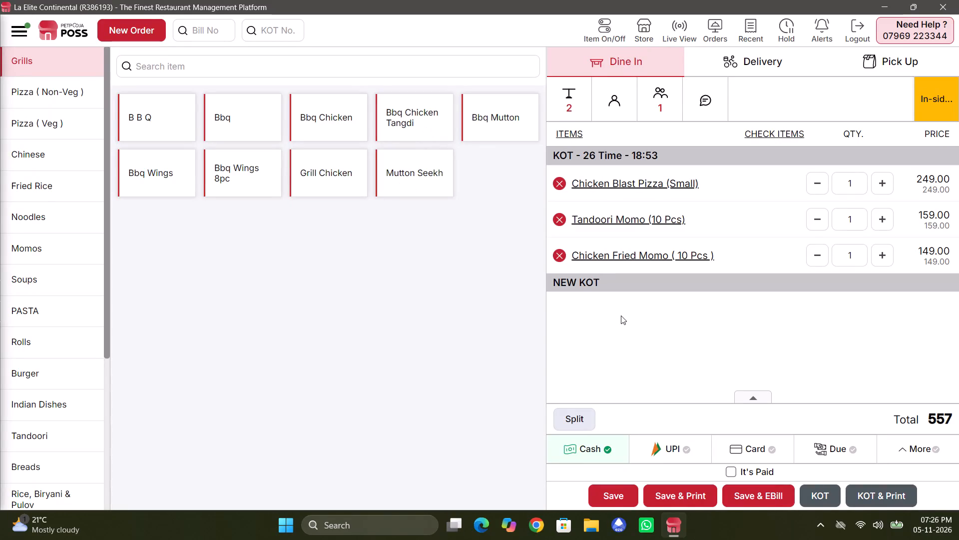
Search the menu for "campa" and add one Campa At 40 to in-side table 2's order.
left_click(352, 63)
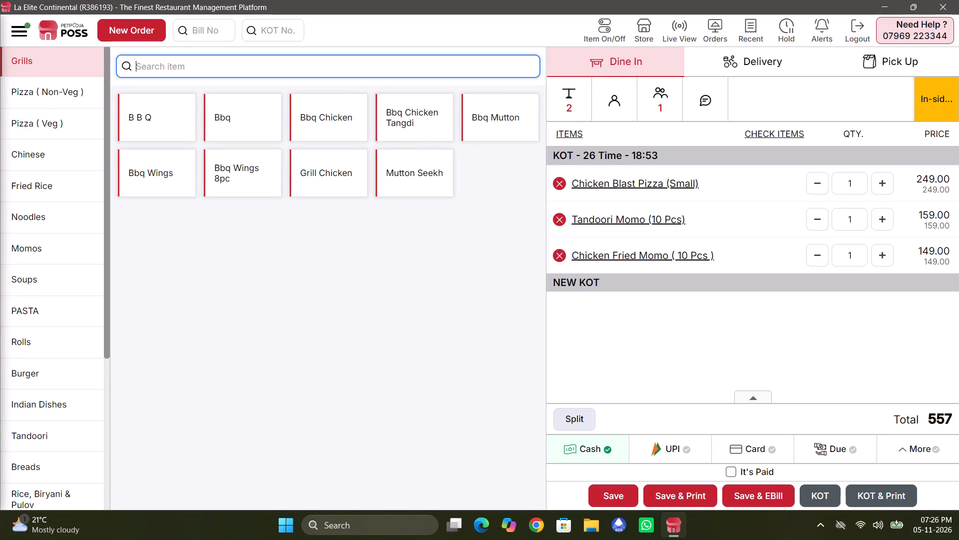
type("campa")
key("Return")
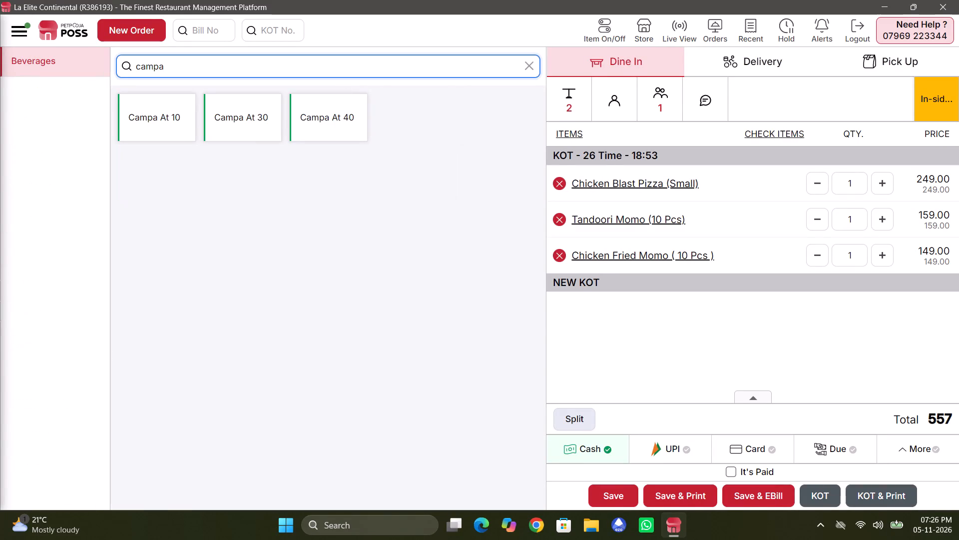
left_click(310, 131)
Apply a fixed custom discount of 40 to in-side table 2's order and save it.
left_click(759, 396)
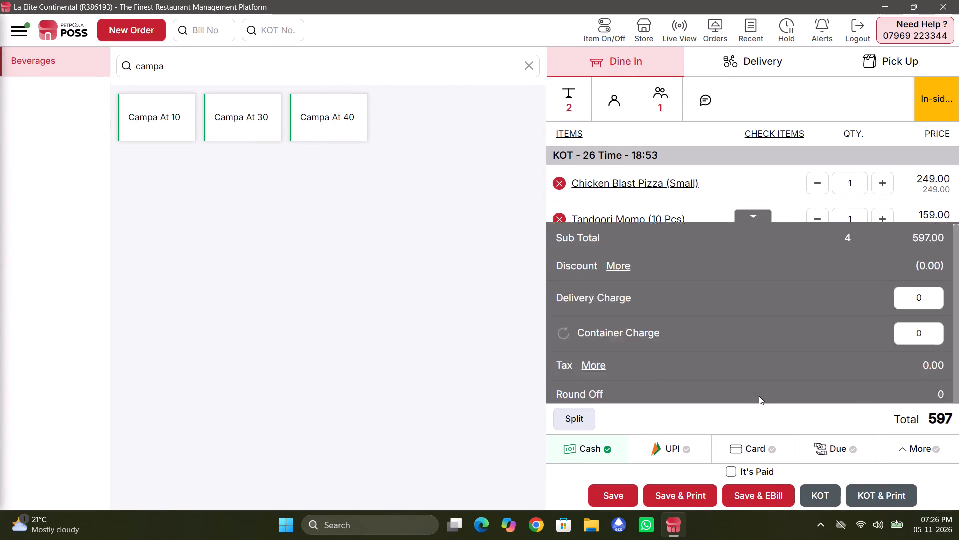
left_click(625, 195)
left_click(712, 202)
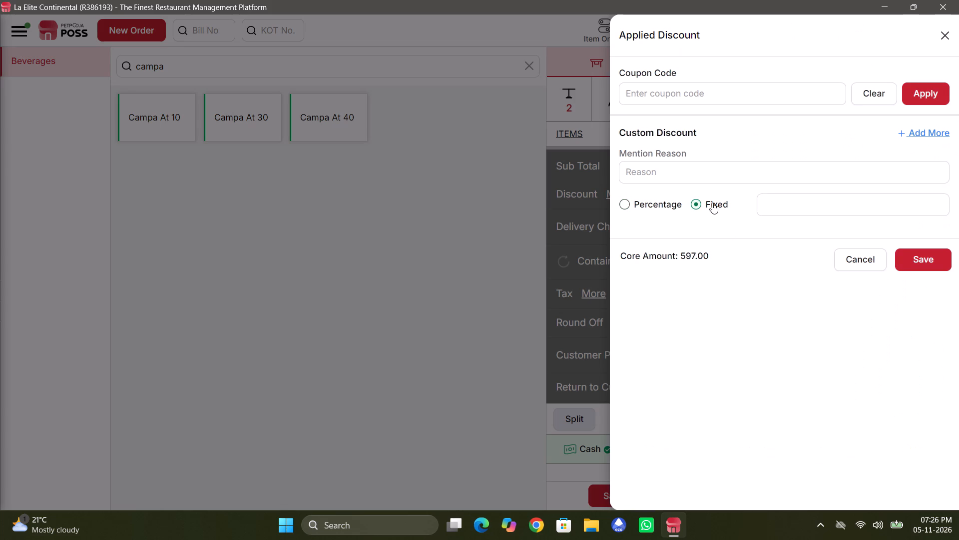
left_click(788, 212)
type("40")
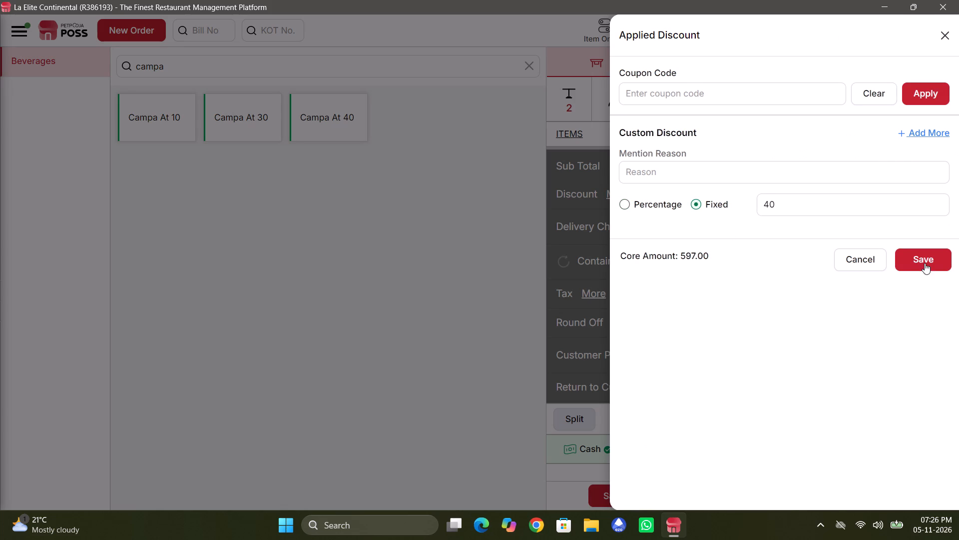
left_click(926, 263)
Choose Cash as the payment method and save the order with an e-bill.
left_click(669, 459)
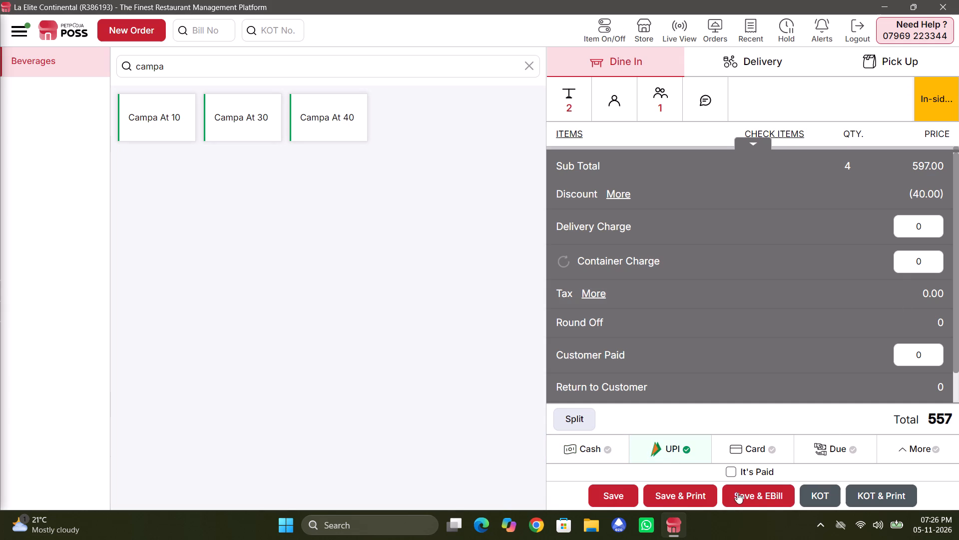
left_click(598, 448)
left_click(731, 500)
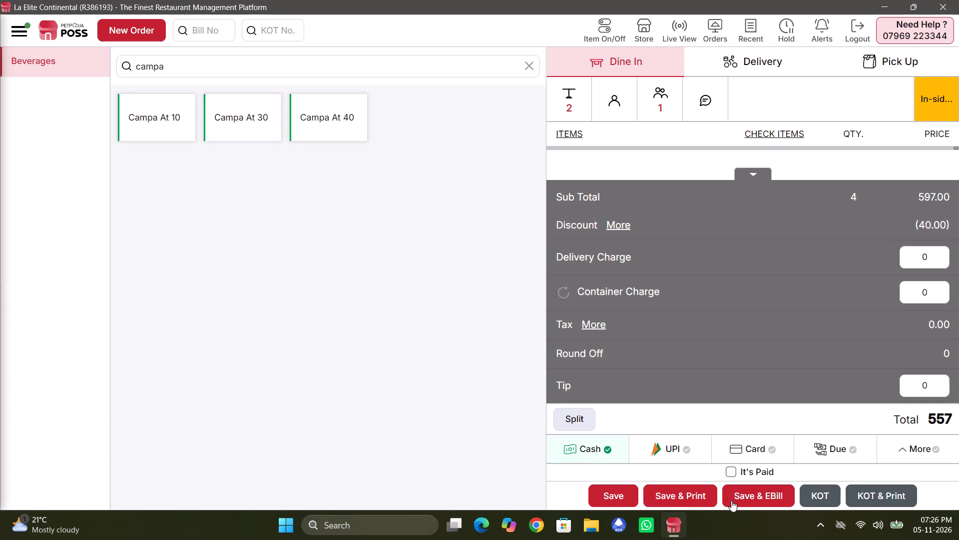
Settle and save the bill of in-side table 2 from the table overview.
left_click(116, 235)
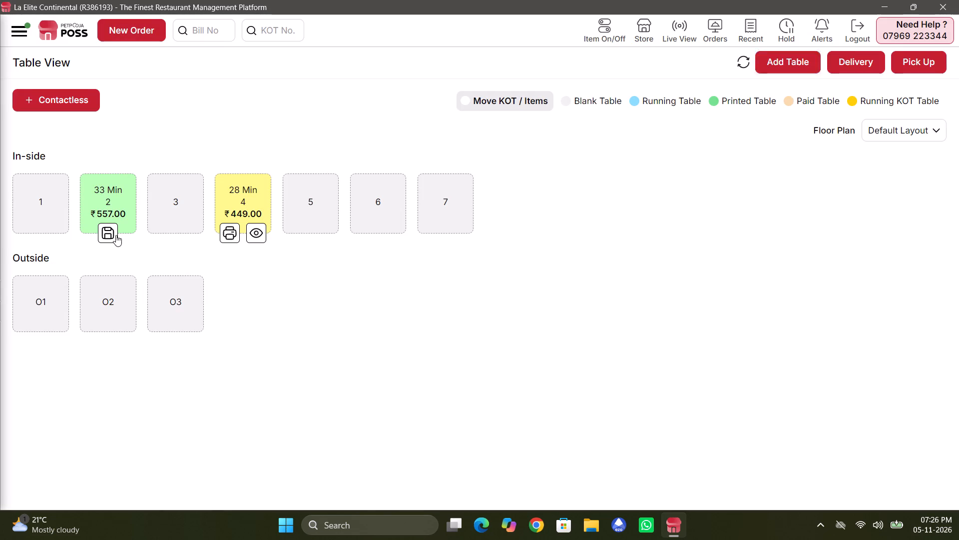
left_click(639, 362)
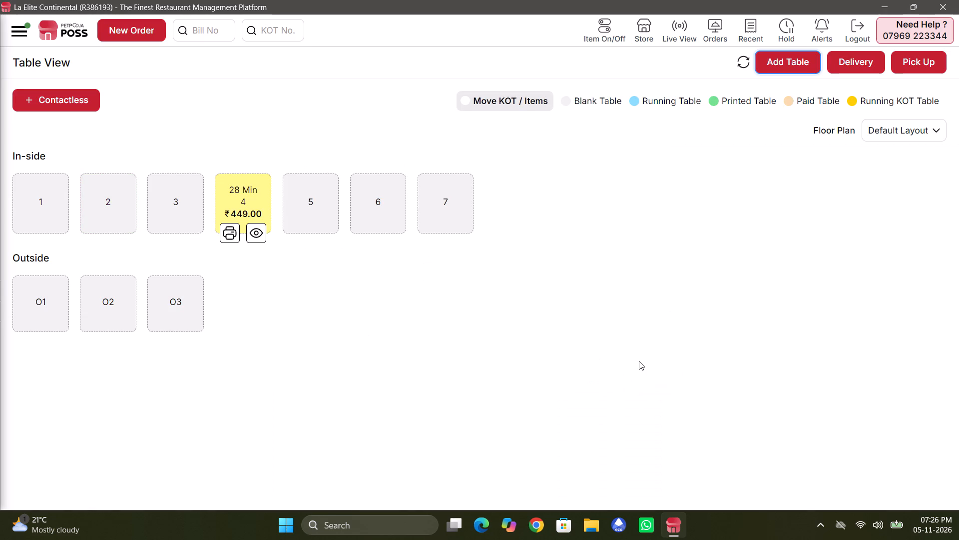
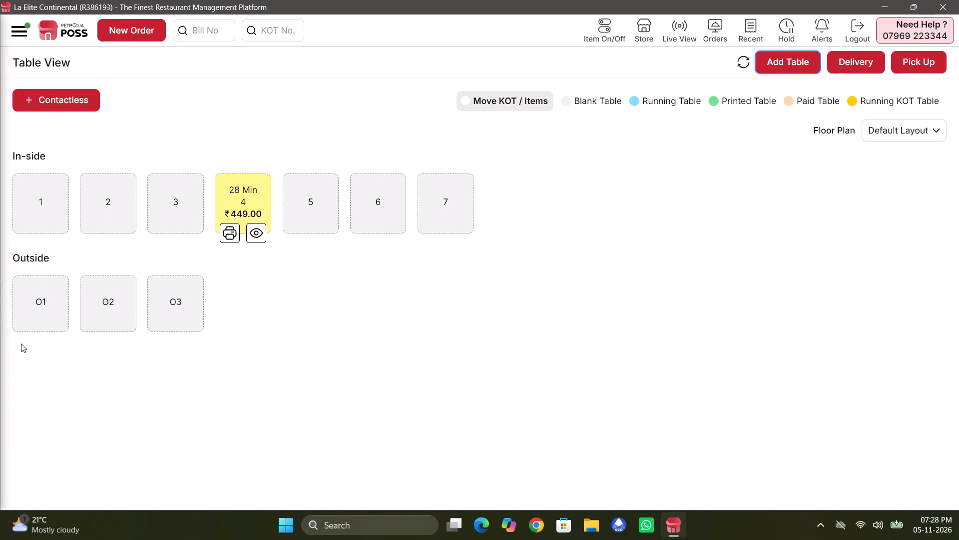
Start an order for outside table O1, search the menu for "bir" and add two Biryani At 99.
left_click(30, 322)
type("bir")
key("Return")
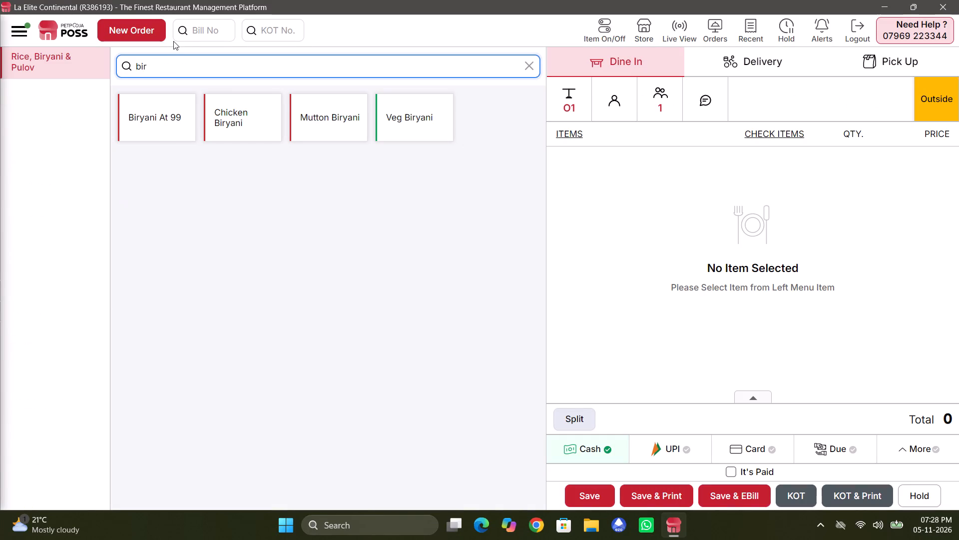
left_click(185, 118)
left_click(185, 118)
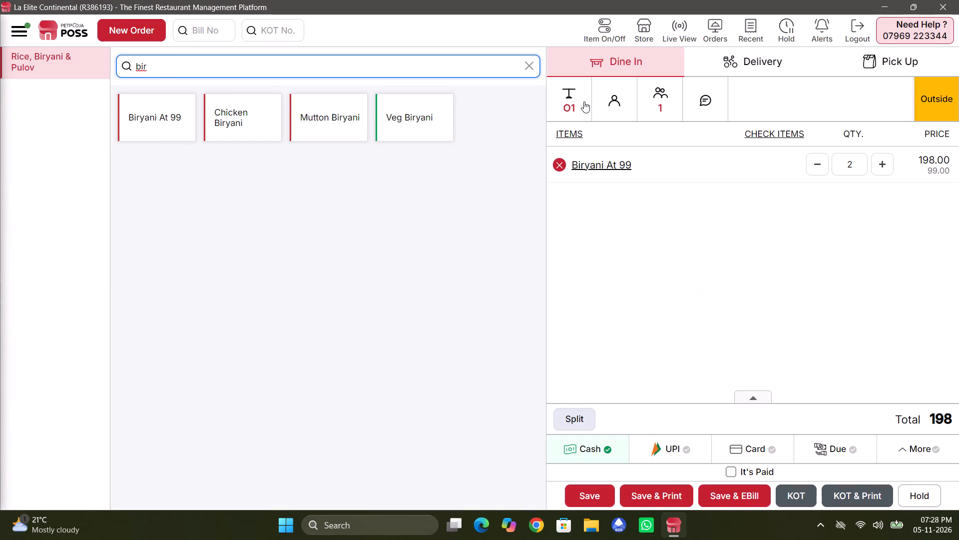
Assign the saved customer Zomato to outside table O1's order, then issue and print its KOT.
left_click(602, 96)
left_click(624, 183)
type("zomato")
key("Return")
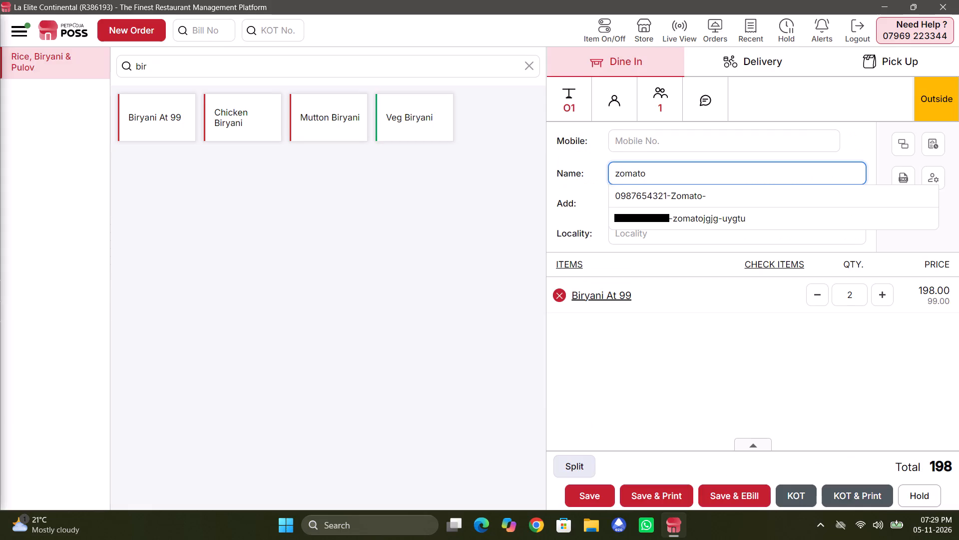
left_click(629, 191)
left_click(866, 493)
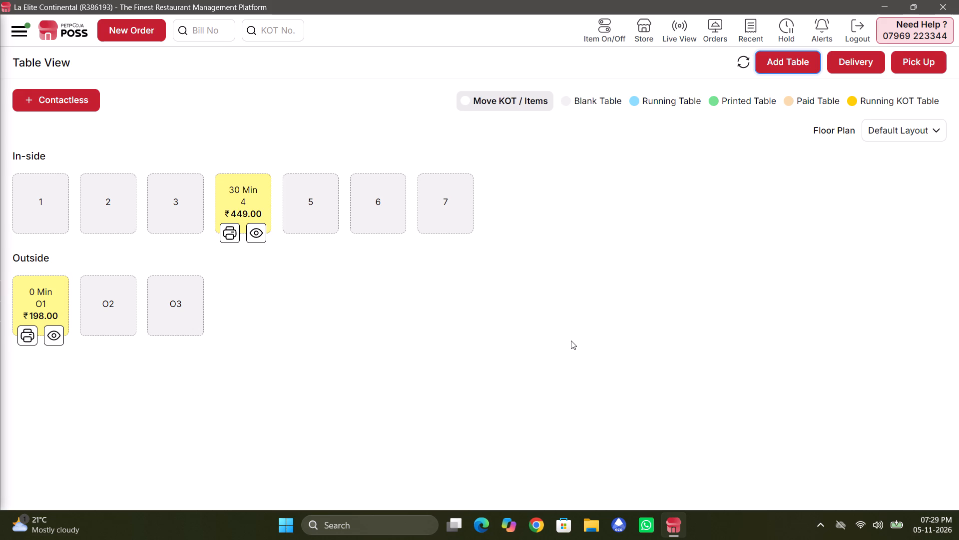
Check the current day's sales report and return to the table overview.
key("ctrl+s")
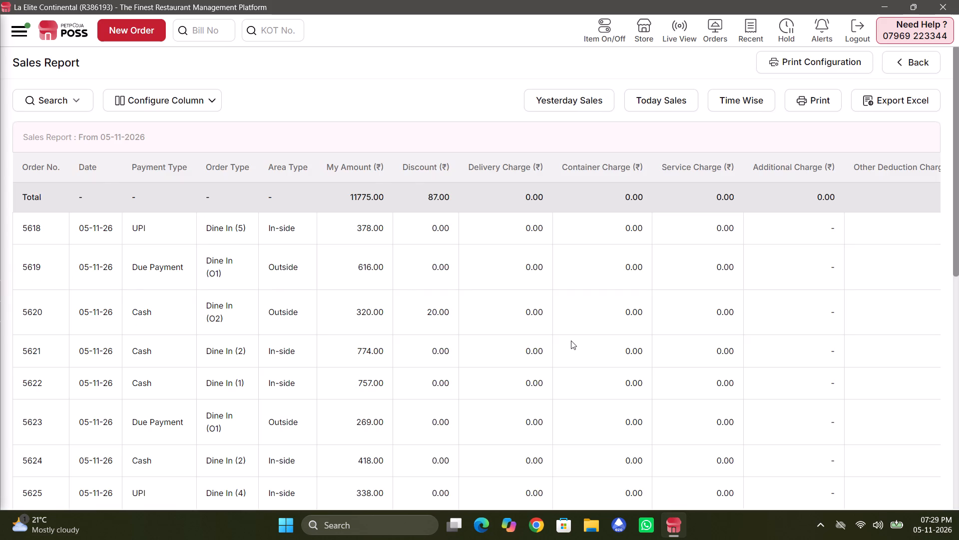
key("ctrl+t")
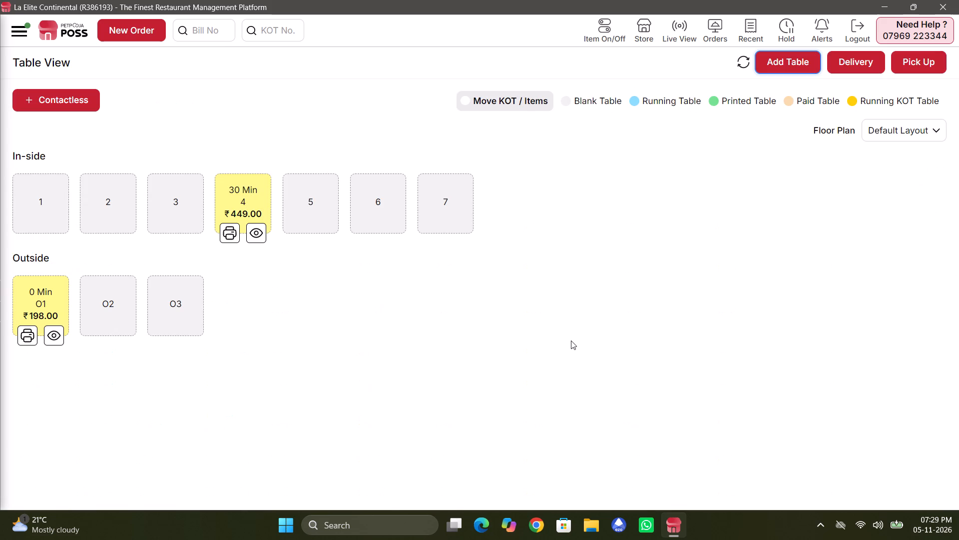
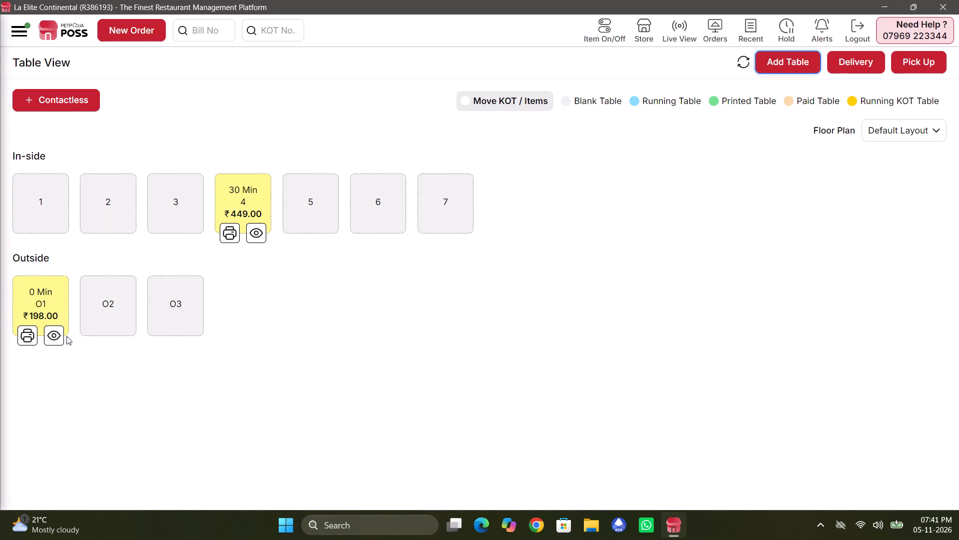
View outside table O1's running order and return to the table overview.
left_click(59, 336)
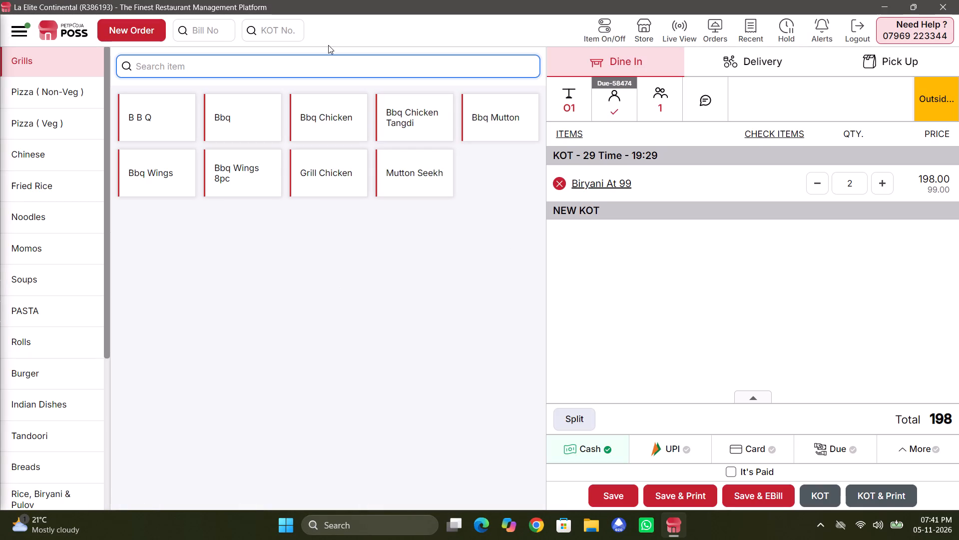
left_click(159, 28)
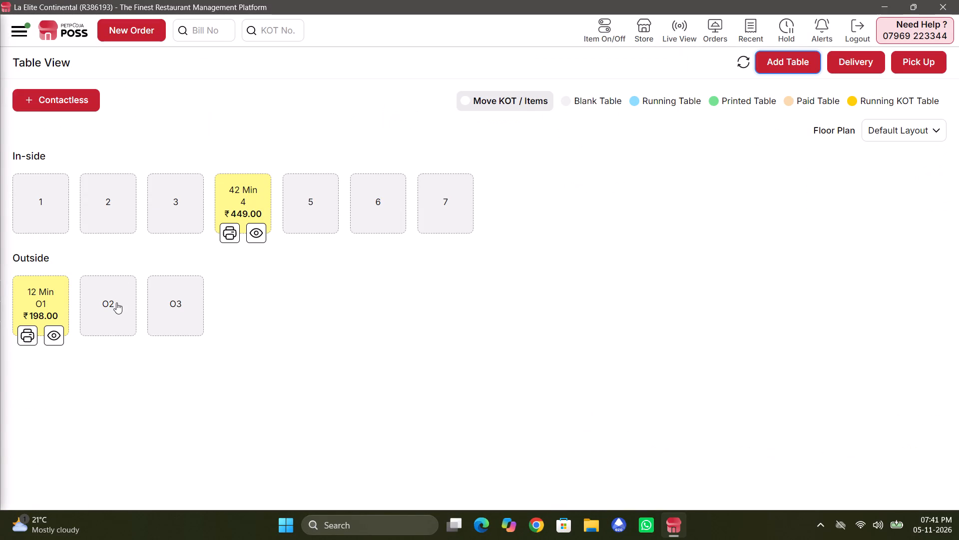
Start an order for outside table O2 with one Chicken Tikka (8 Pieces) and one medium Chicken Blast Pizza.
left_click(116, 302)
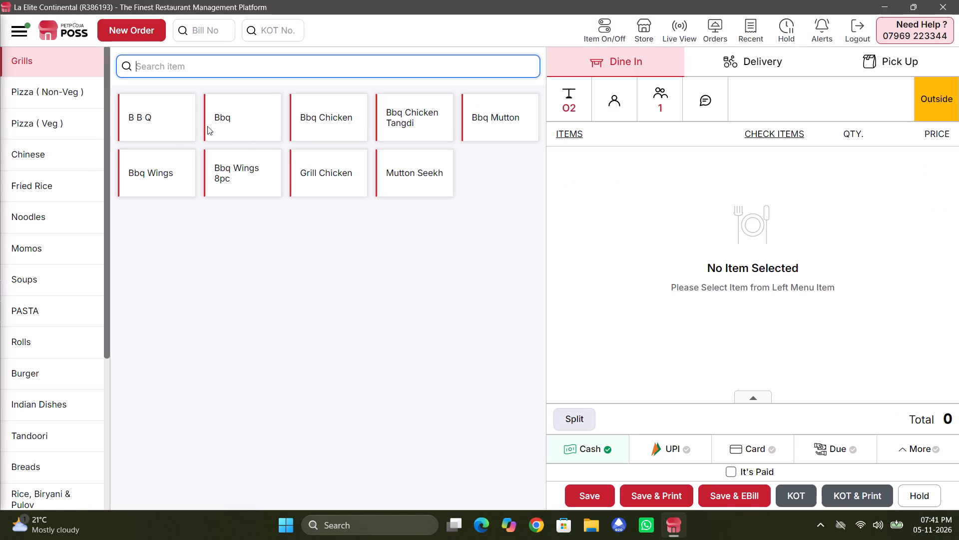
left_click(28, 433)
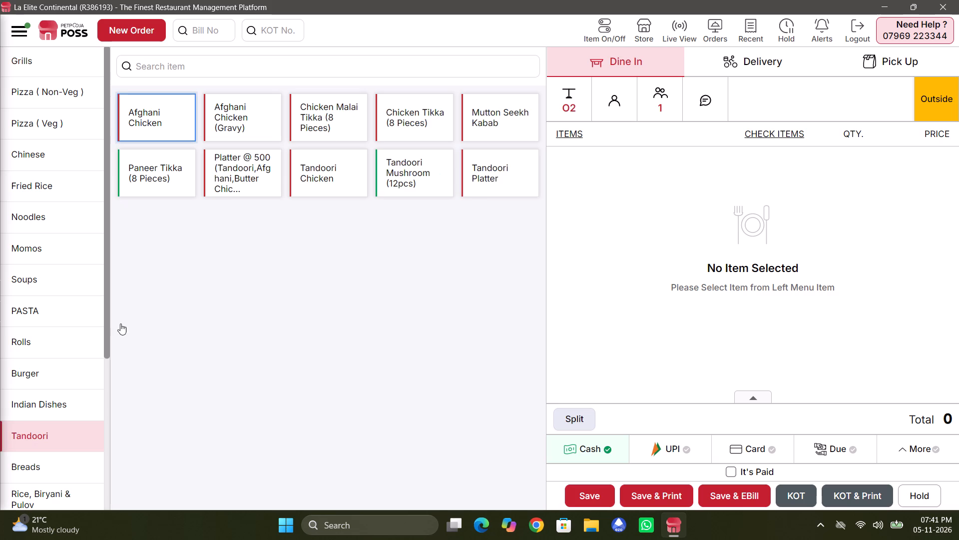
left_click(426, 126)
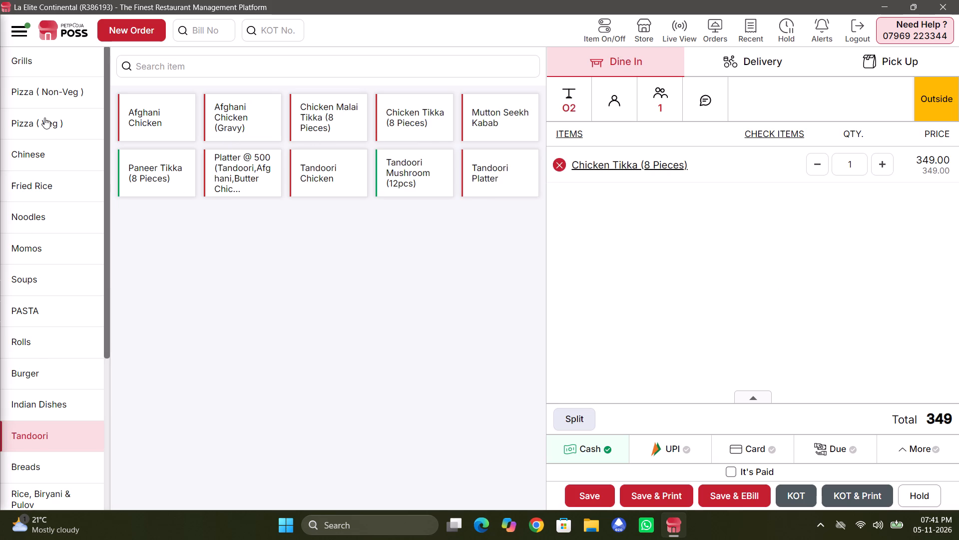
left_click(46, 98)
left_click_drag(335, 123, 374, 247)
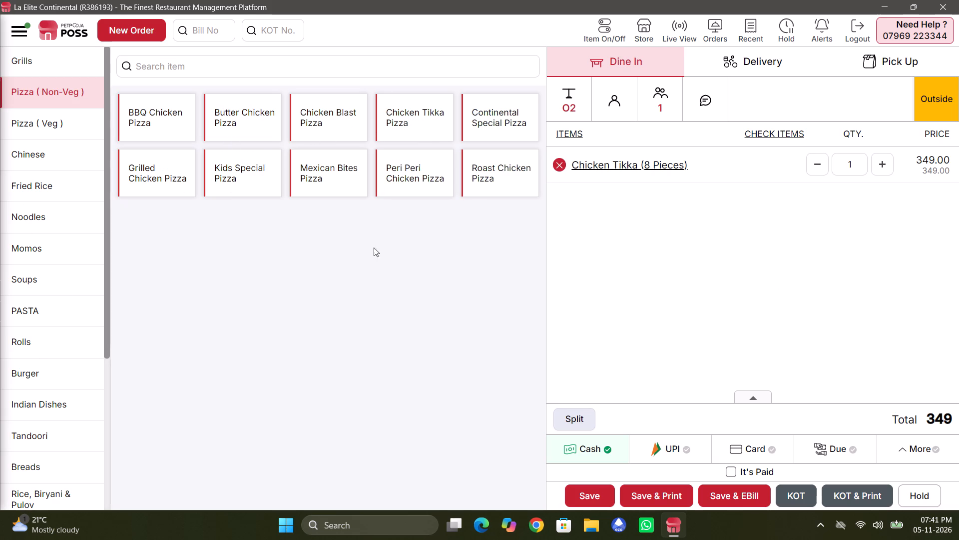
left_click_drag(374, 247, 338, 131)
left_click(413, 204)
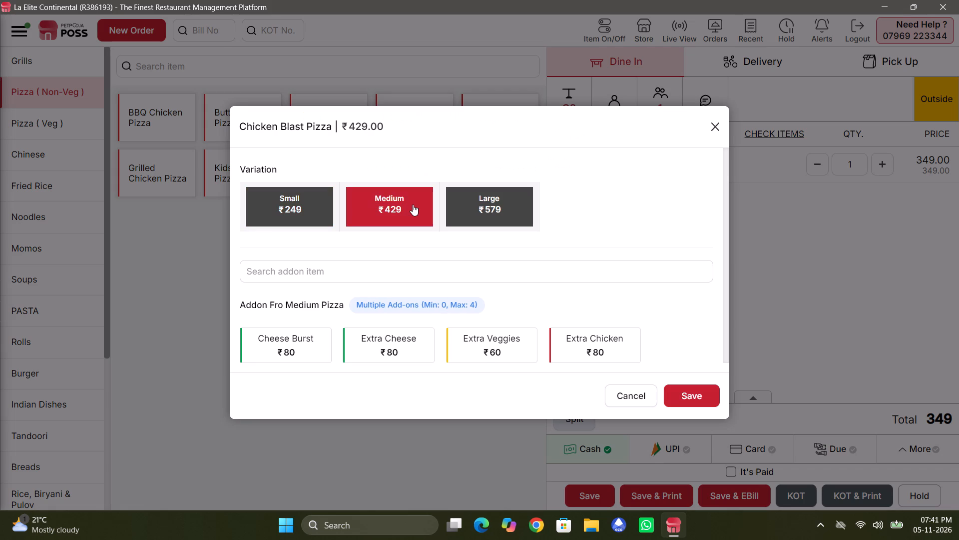
left_click(679, 400)
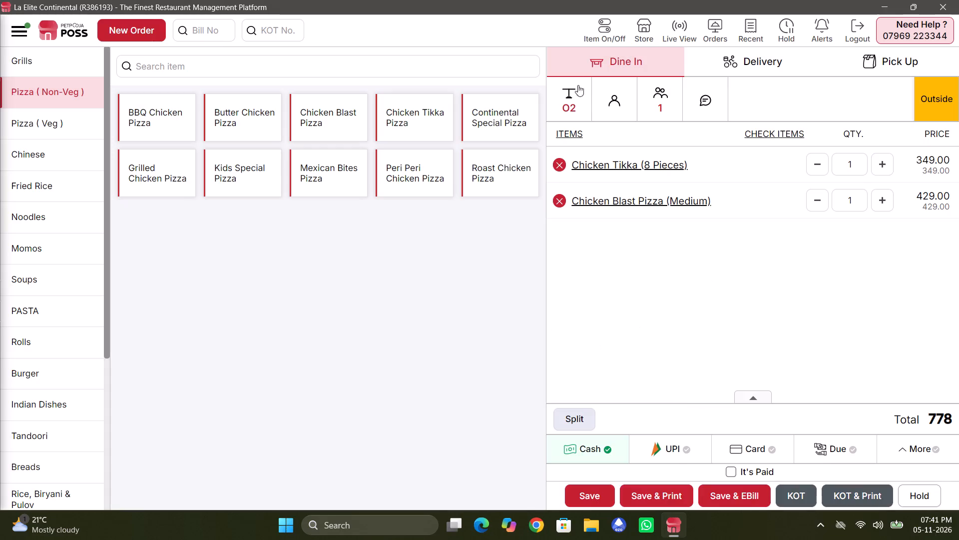
Find the saved customer swiggy by "swi", assign it to outside table O2's order, then issue and print the KOT.
left_click(605, 108)
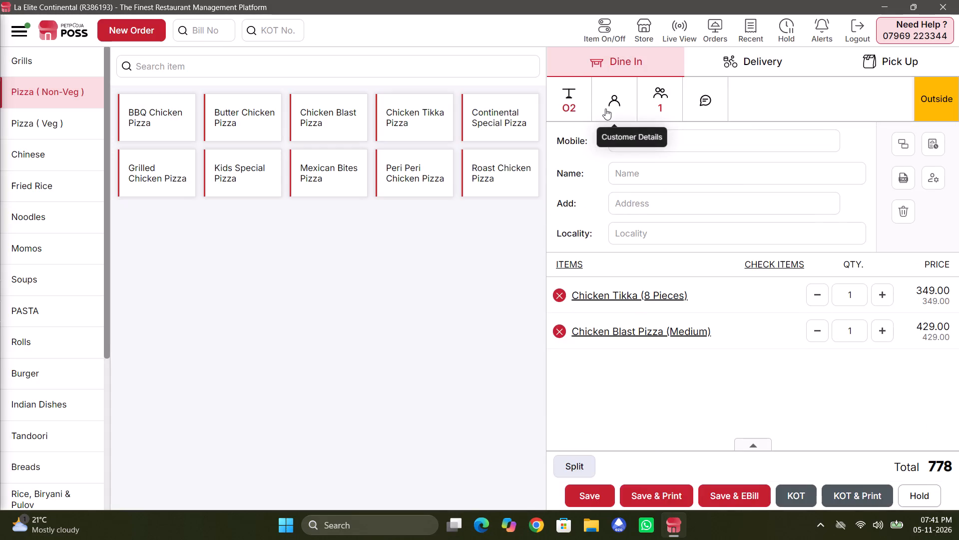
left_click(638, 170)
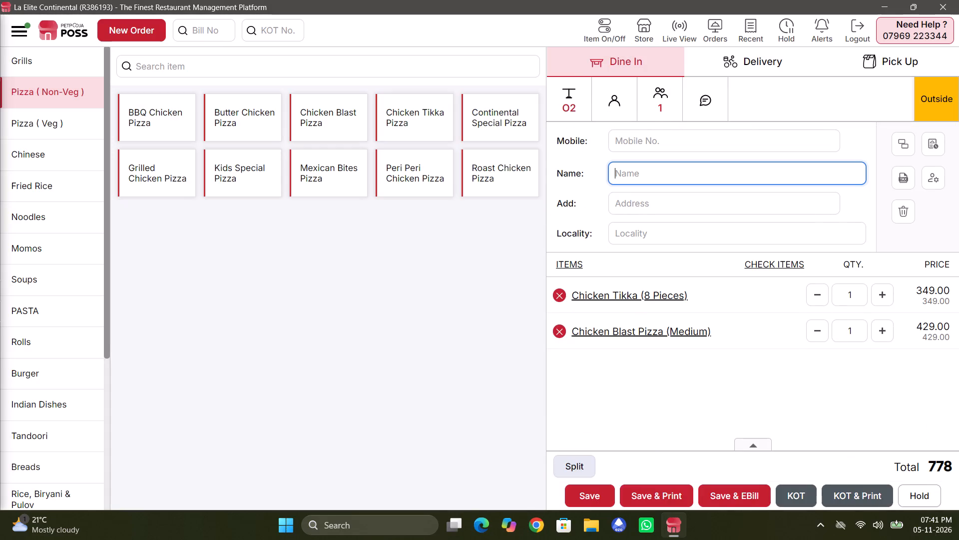
type("swi")
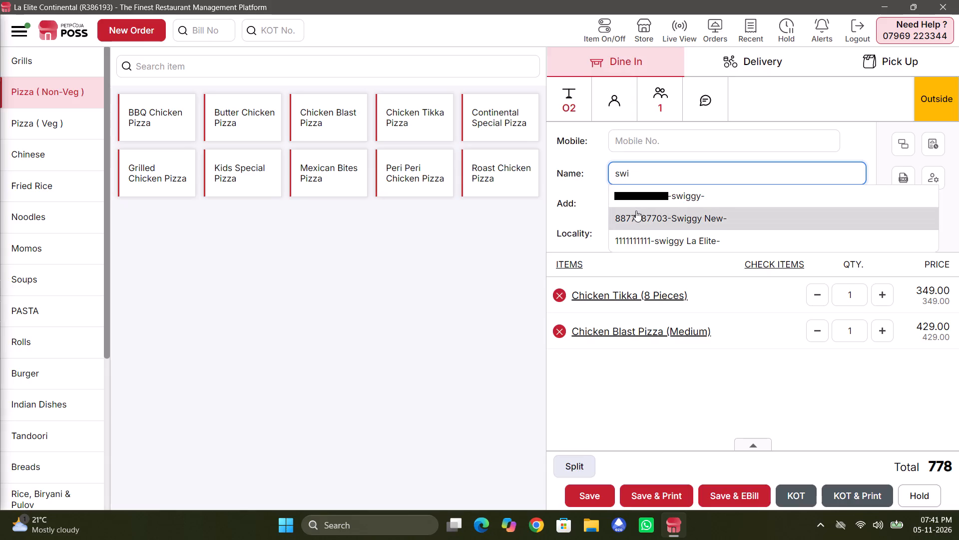
left_click(646, 197)
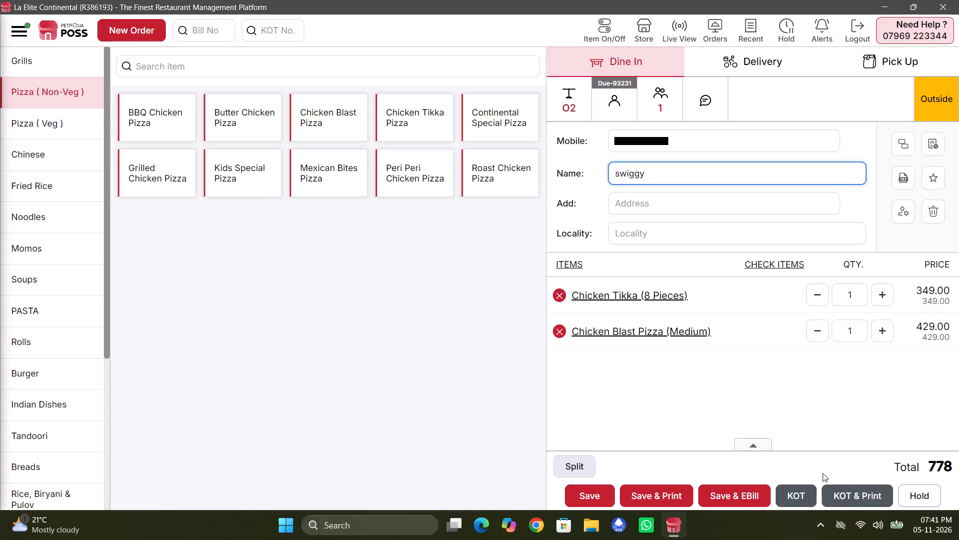
left_click(852, 500)
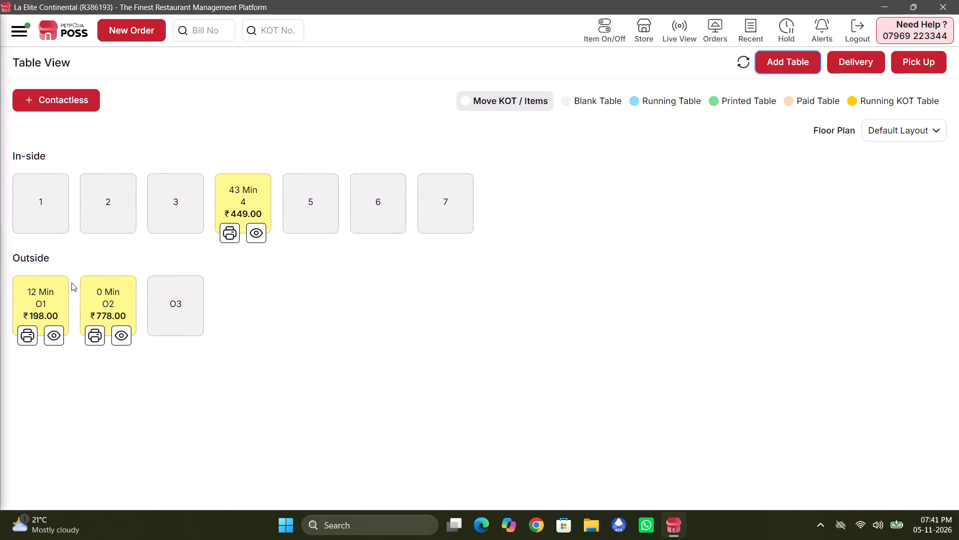
Check the customer details on outside table O1's order and return to the table overview.
left_click(57, 329)
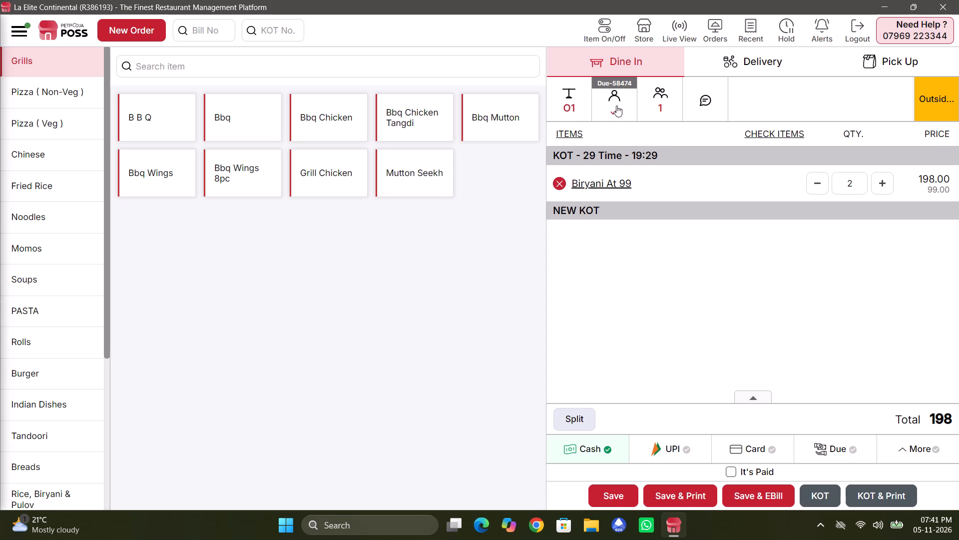
left_click(617, 105)
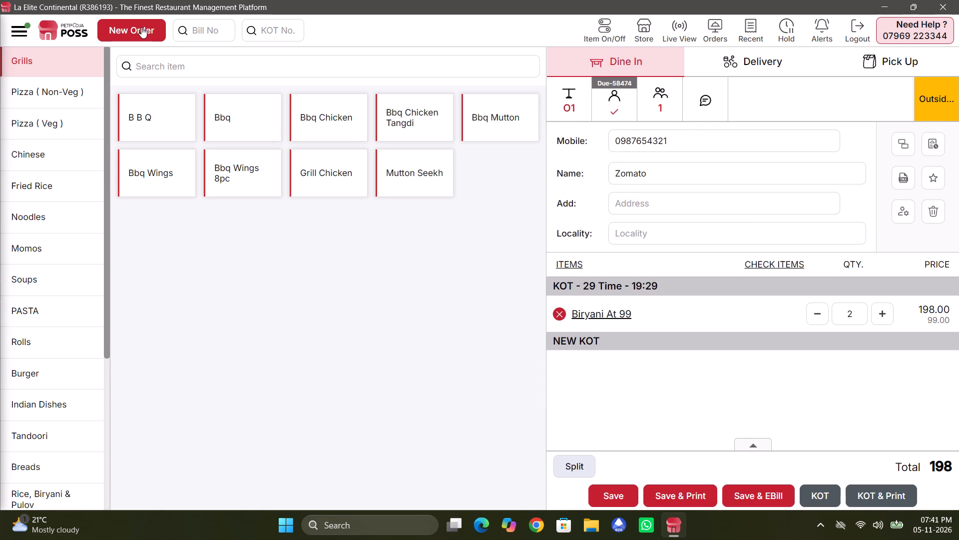
left_click(140, 25)
Open in-side table 4's running order and add one Water, found by searching "water", and one Chicken Fried Momo (10 Pcs).
left_click(256, 220)
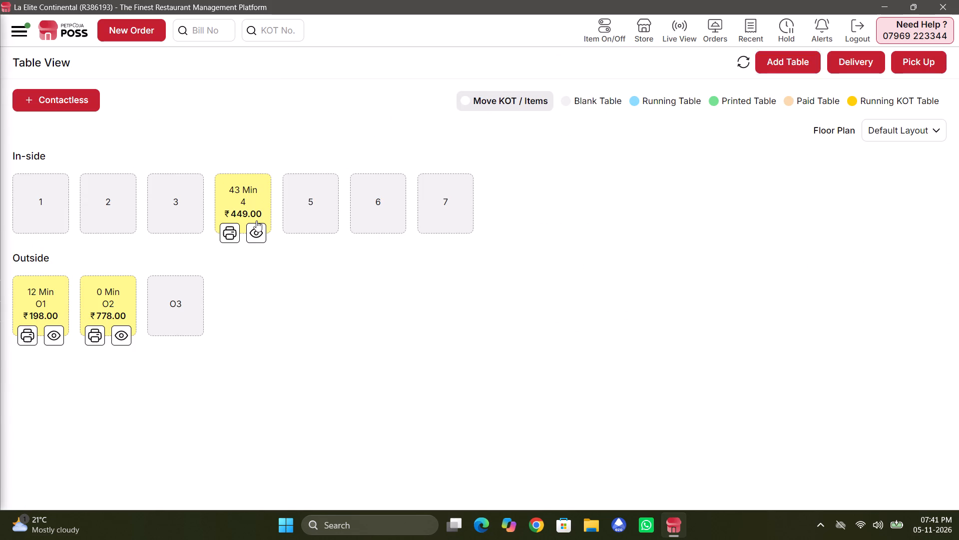
left_click(911, 137)
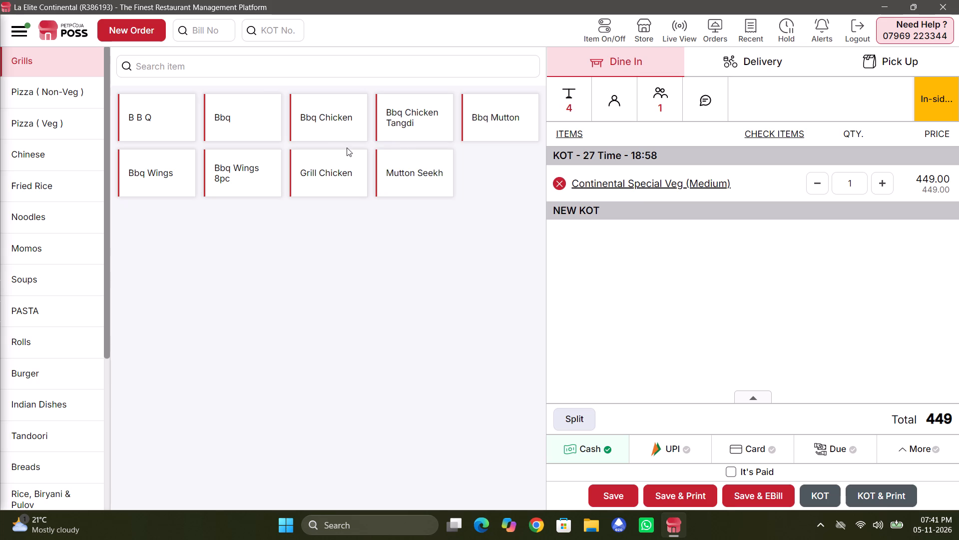
left_click(259, 65)
type("water")
key("Return")
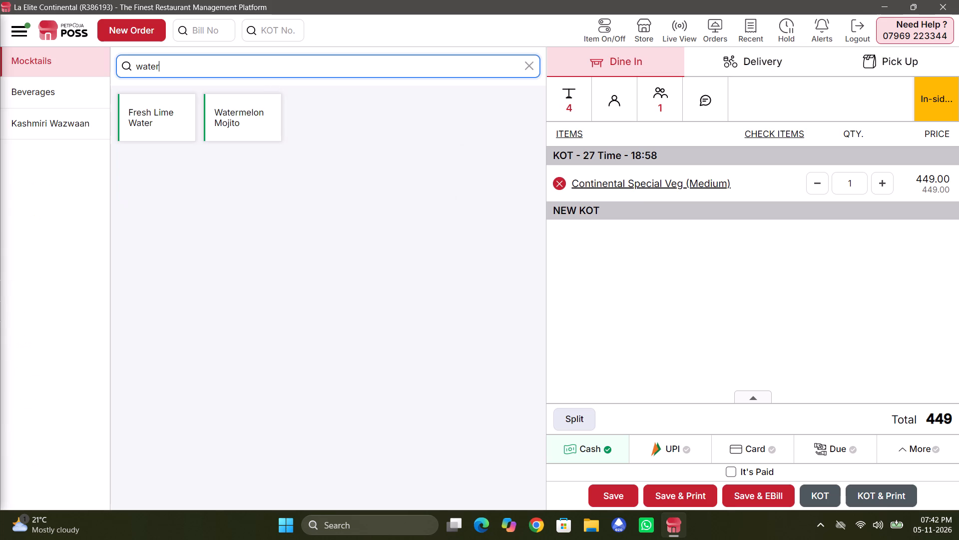
left_click(43, 90)
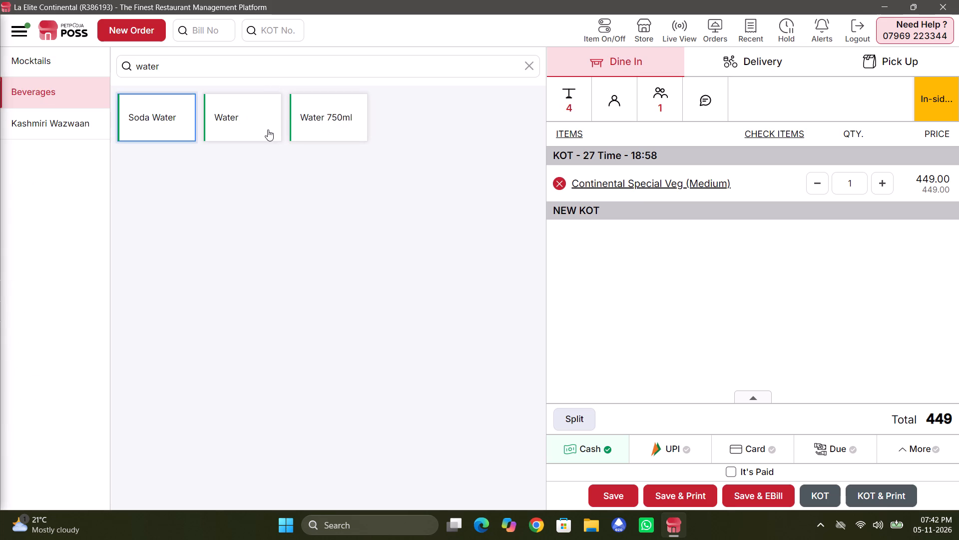
left_click(268, 129)
left_click(530, 68)
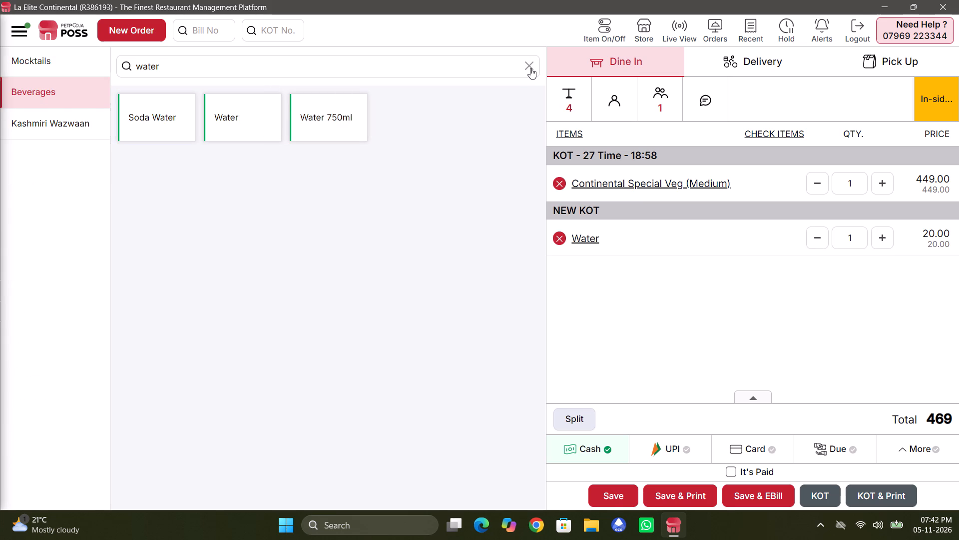
left_click(30, 248)
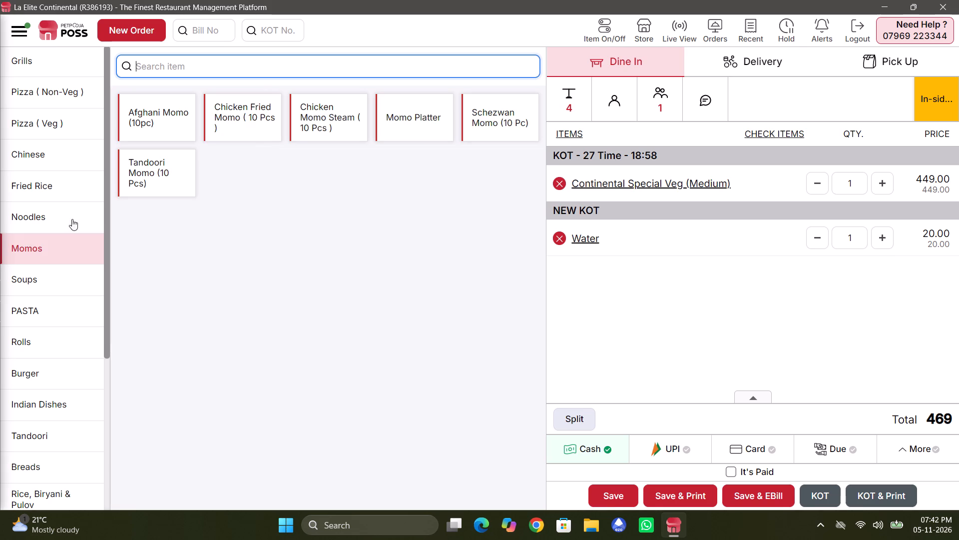
left_click(249, 113)
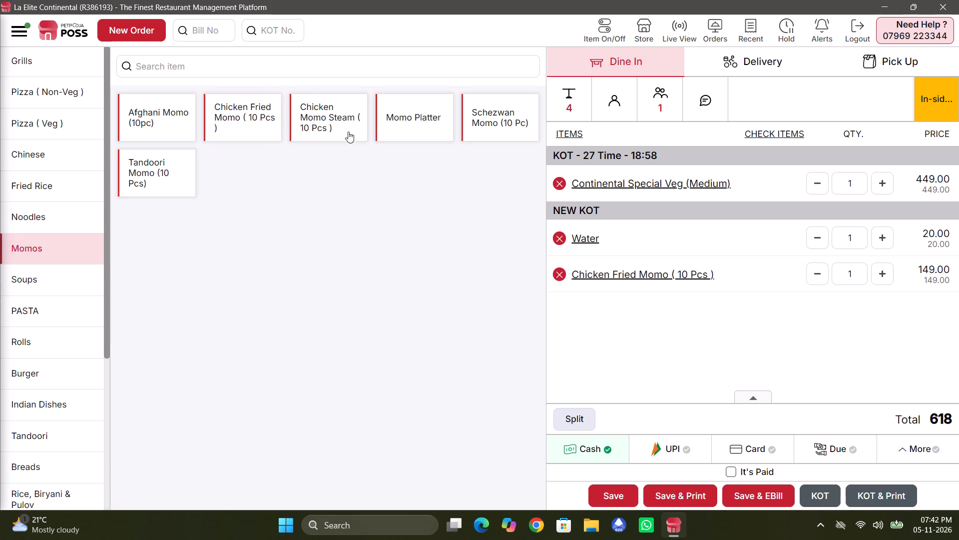
Set the container charge on table 4's order to 50.
left_click(749, 392)
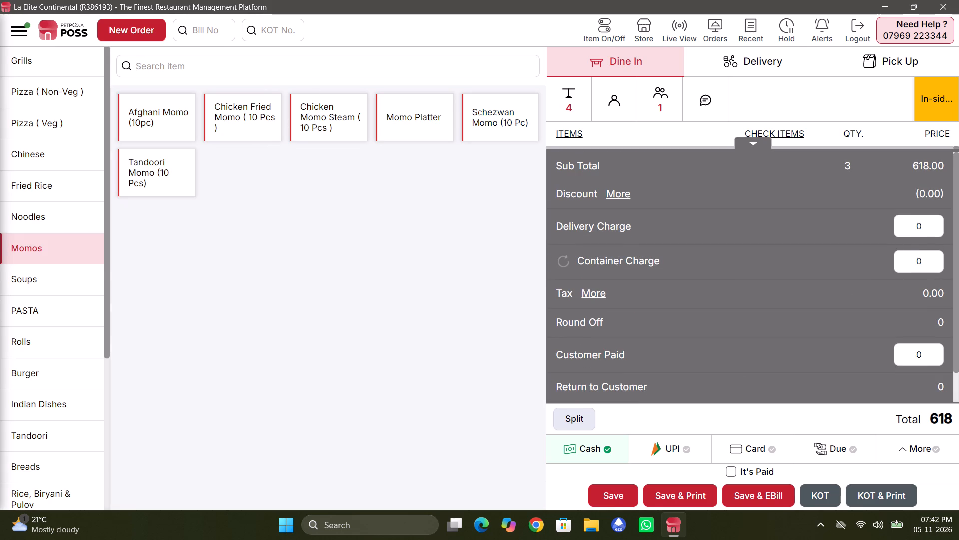
left_click(906, 266)
type("50")
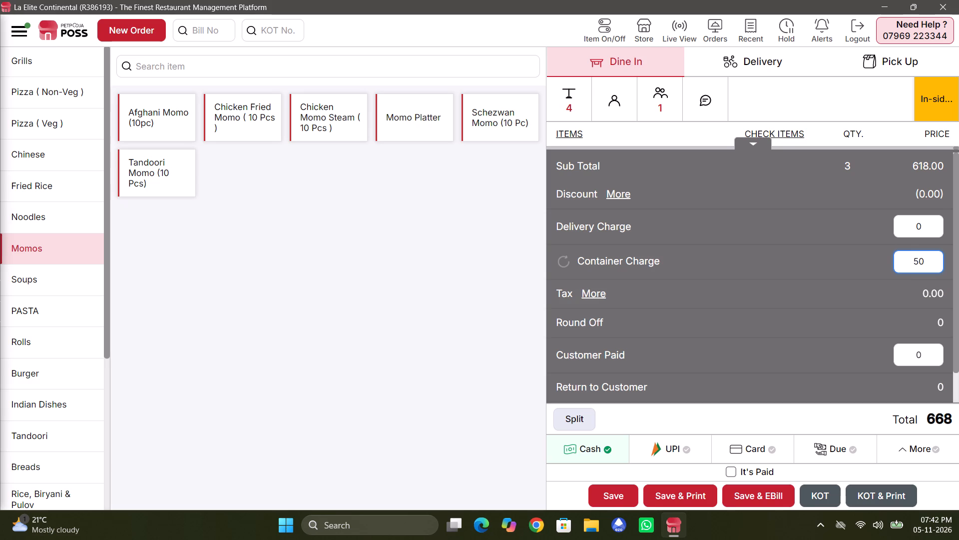
left_click(746, 144)
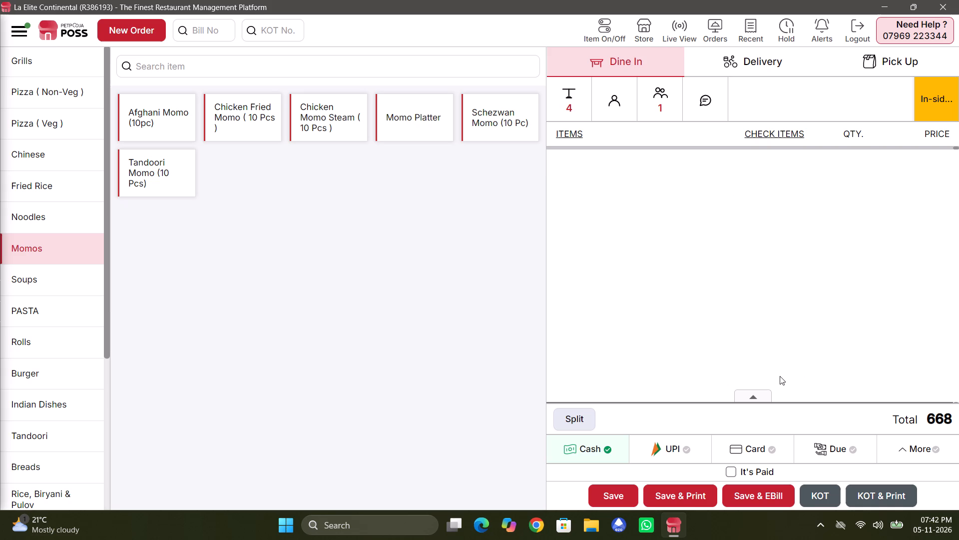
left_click(750, 396)
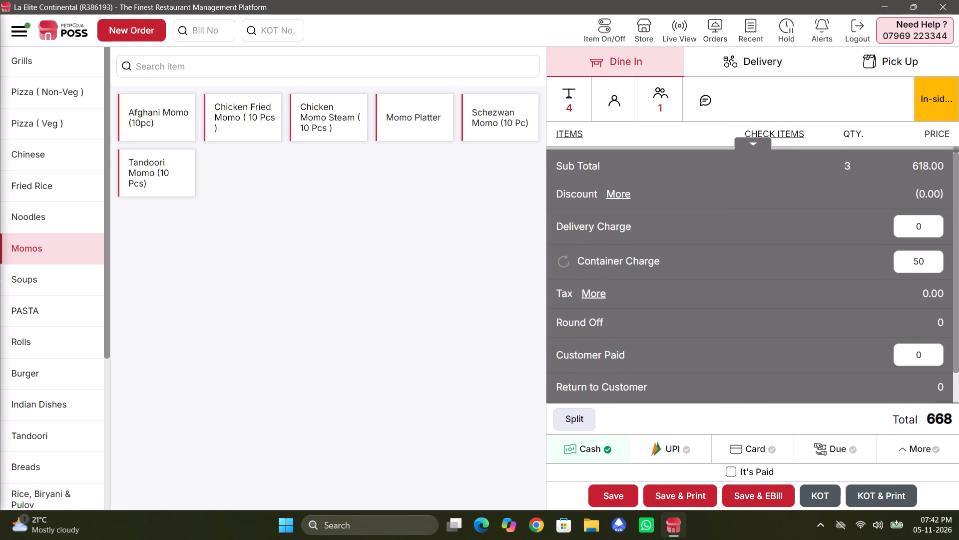
left_click(752, 142)
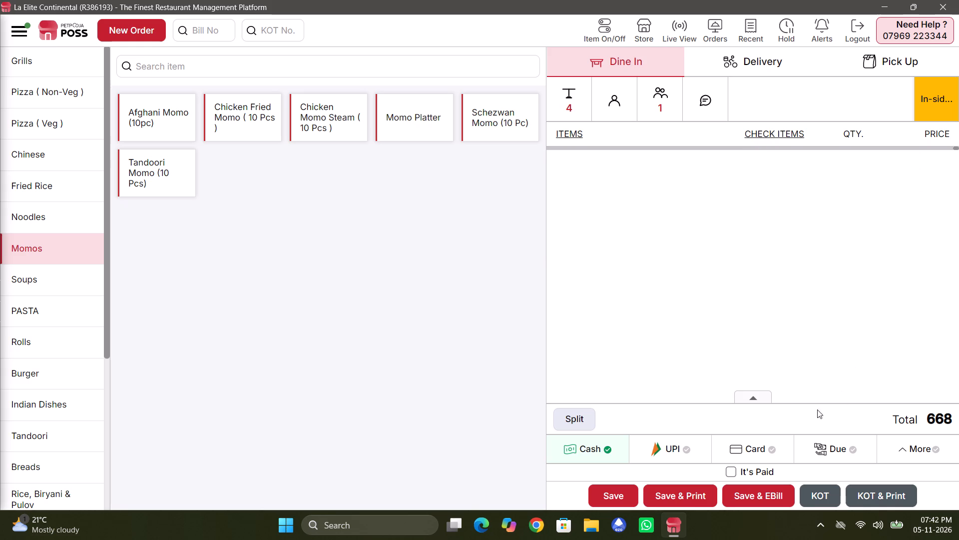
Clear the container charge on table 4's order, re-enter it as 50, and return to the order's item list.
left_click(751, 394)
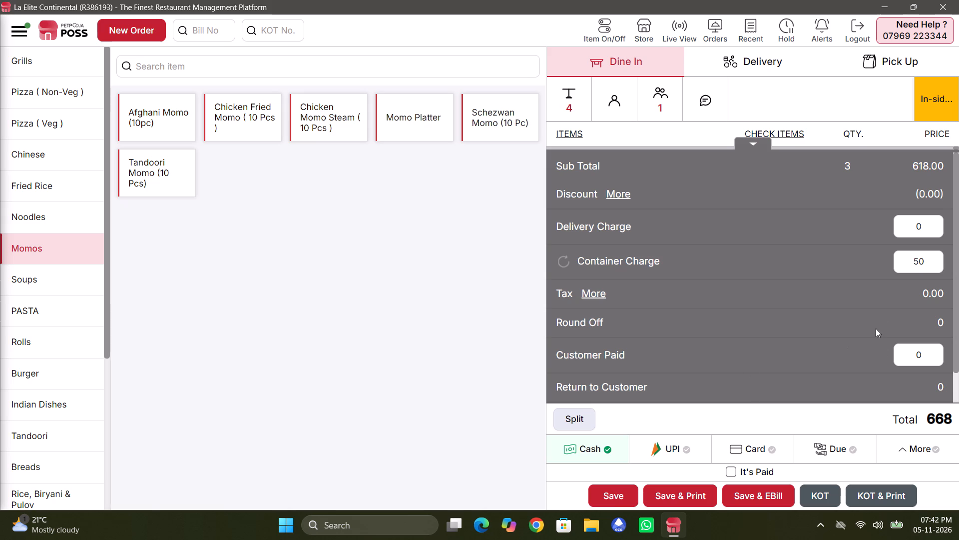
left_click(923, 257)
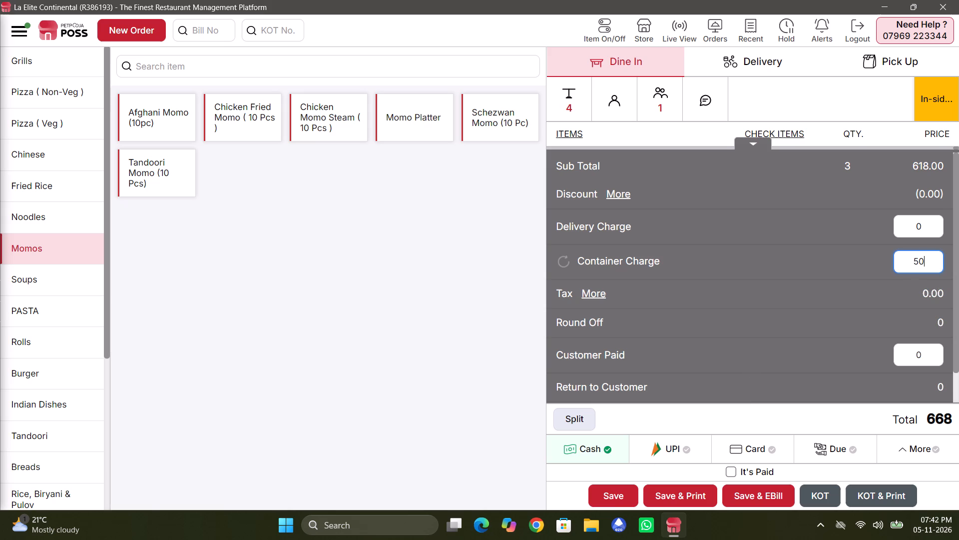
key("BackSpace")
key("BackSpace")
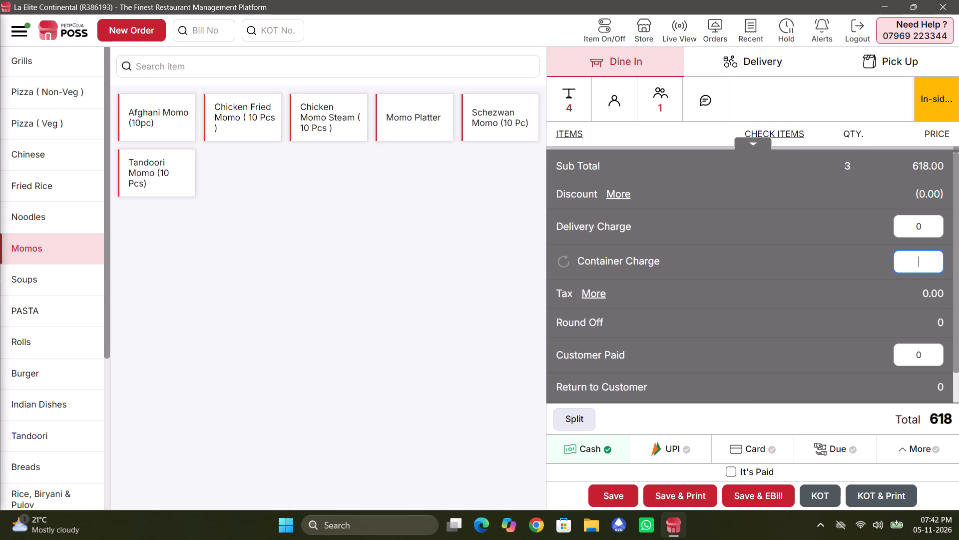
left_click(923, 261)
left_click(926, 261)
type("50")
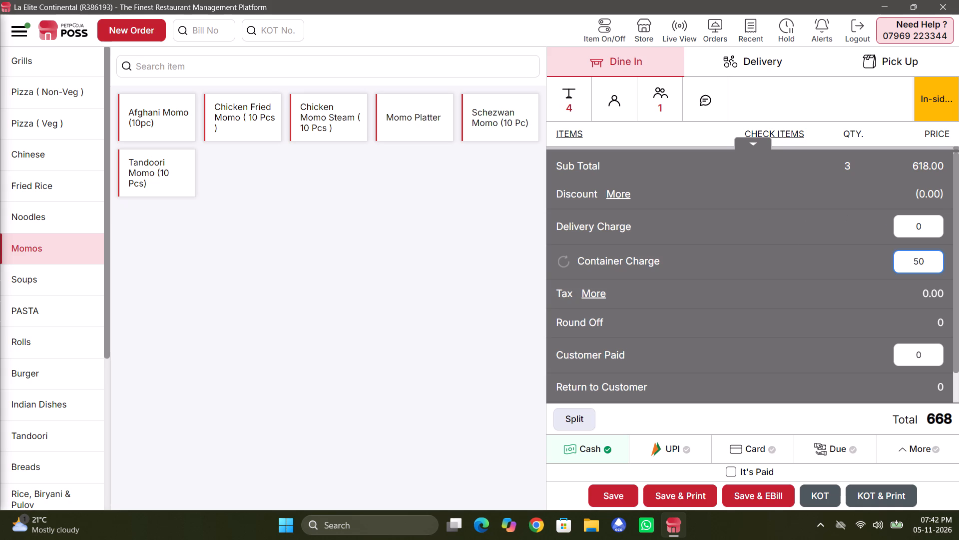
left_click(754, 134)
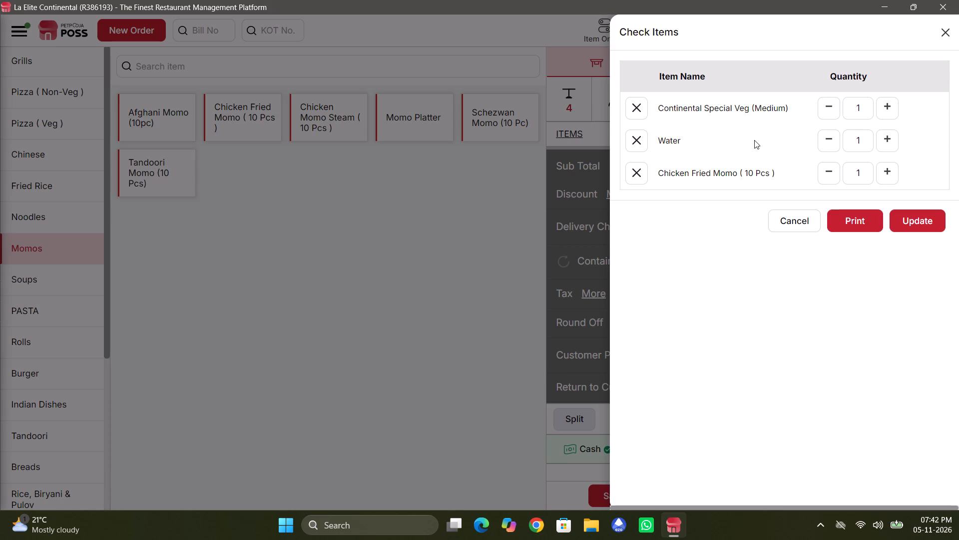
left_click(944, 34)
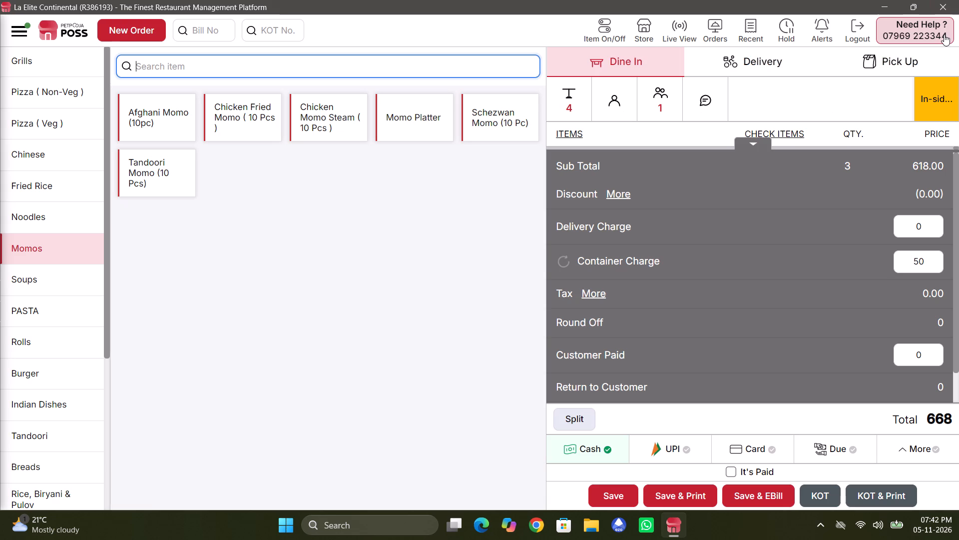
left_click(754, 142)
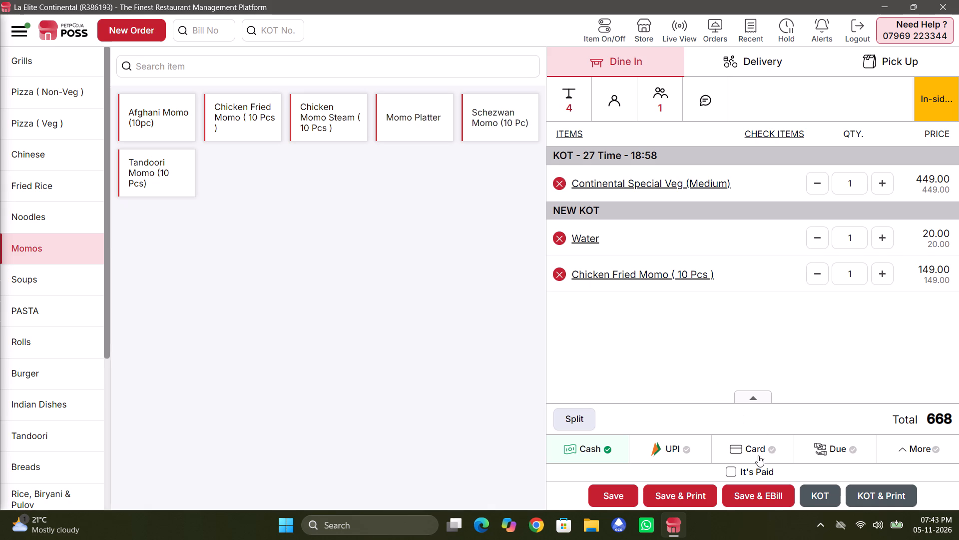
Choose UPI as the payment method for table 4's order, then save it and print the bill.
left_click(678, 445)
left_click(691, 500)
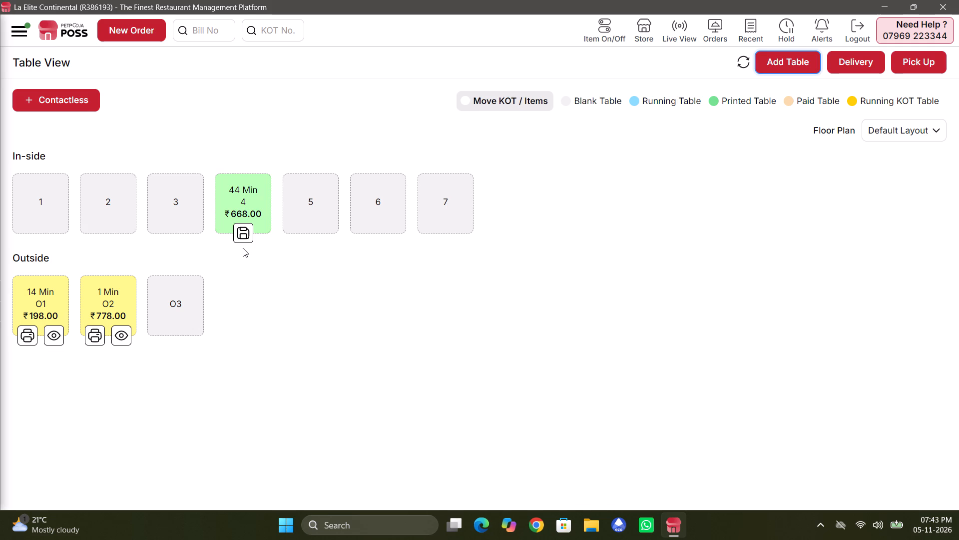
Reopen table 4's billed order, clear its container charge, and save it with an e-bill.
left_click(243, 231)
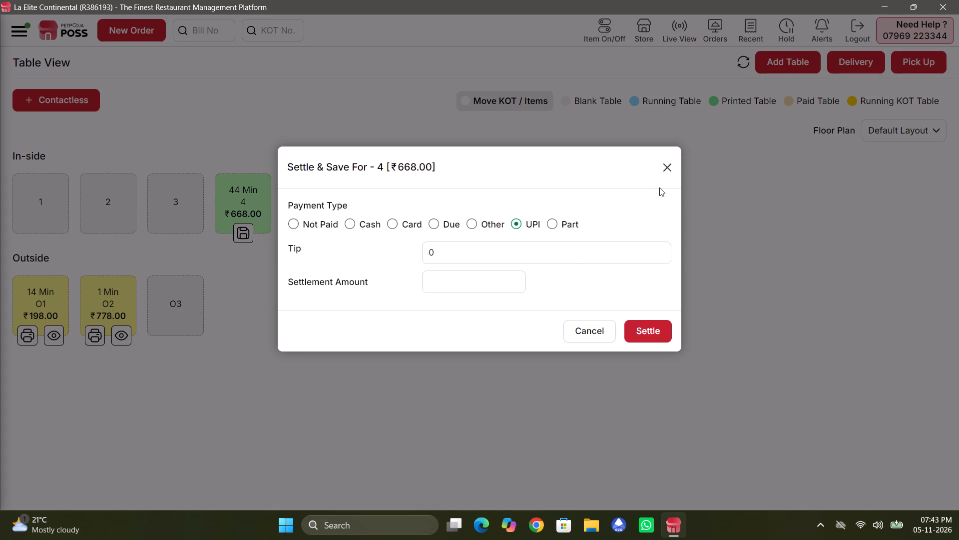
left_click(664, 177)
left_click(232, 190)
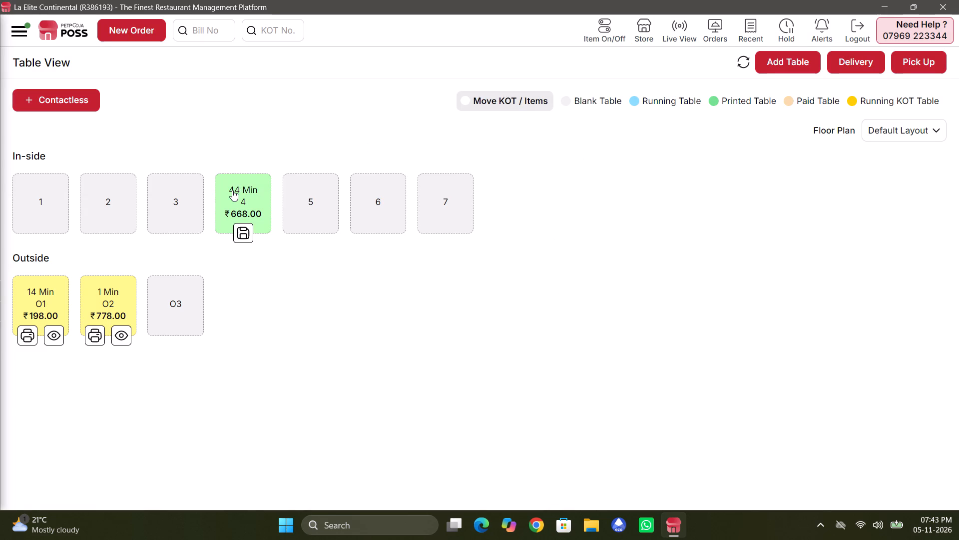
left_click(753, 366)
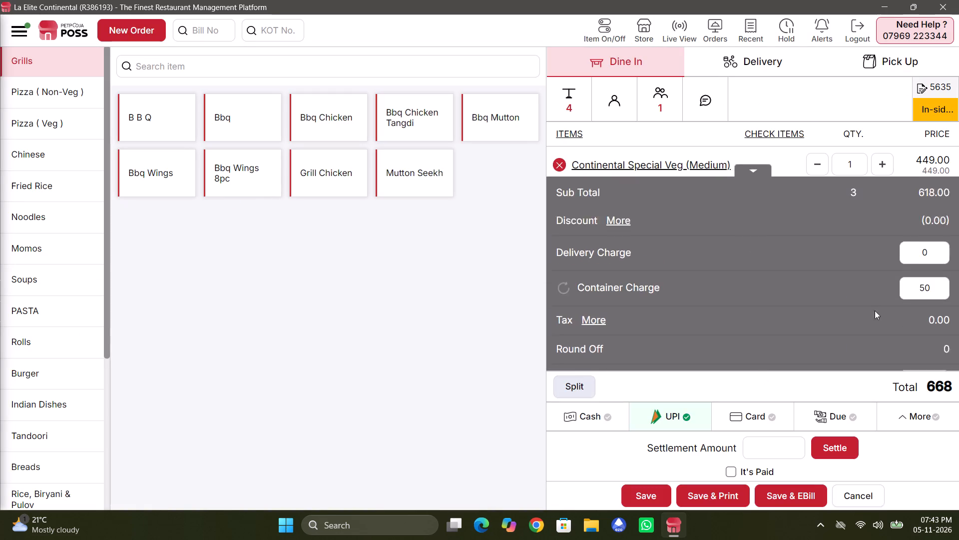
left_click(937, 259)
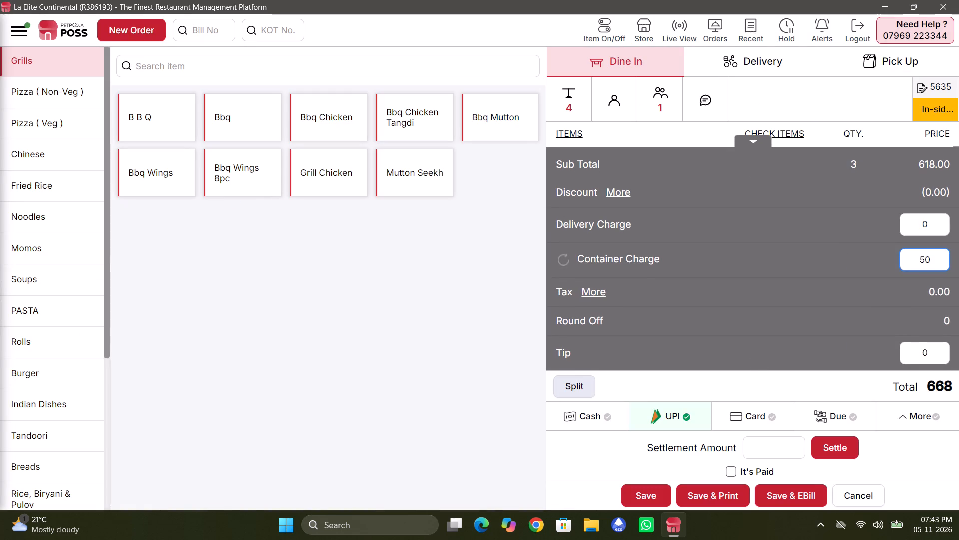
key("BackSpace")
key("BackSpace")
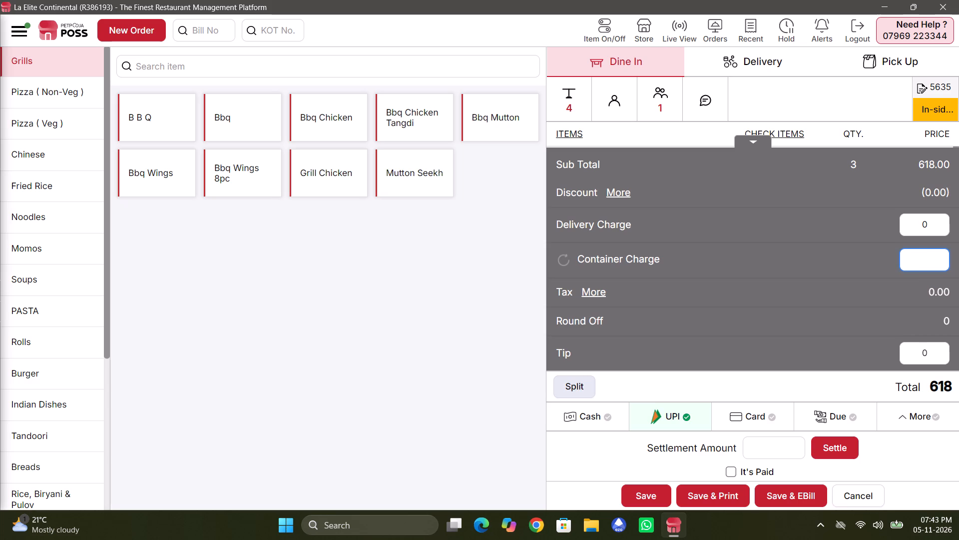
left_click(755, 142)
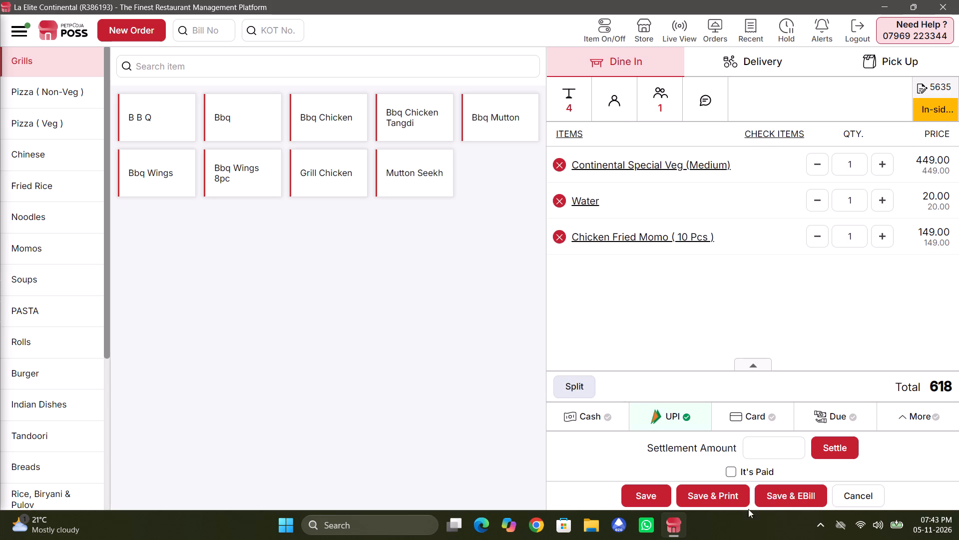
left_click(782, 498)
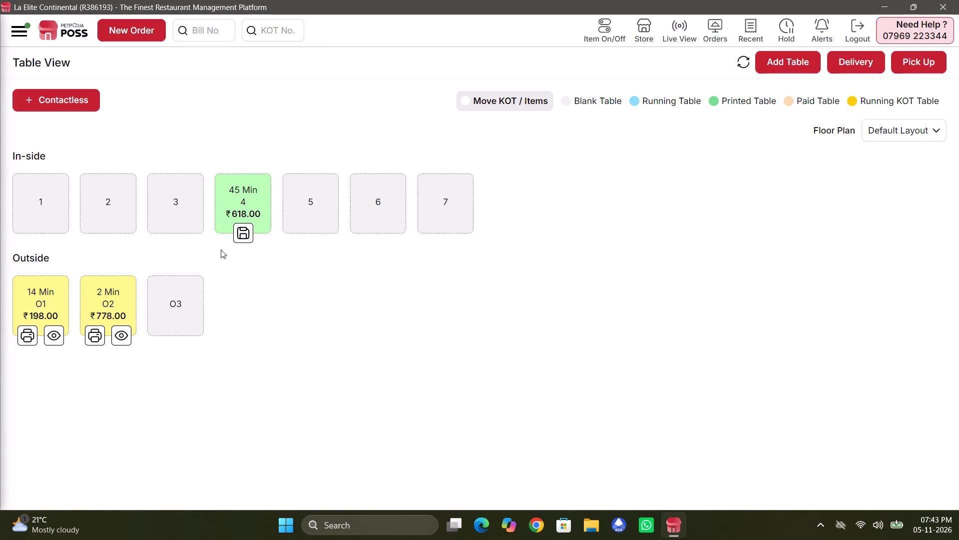
Settle table 4's bill by UPI with a tip of 50 and a settlement amount of 668.
left_click(249, 227)
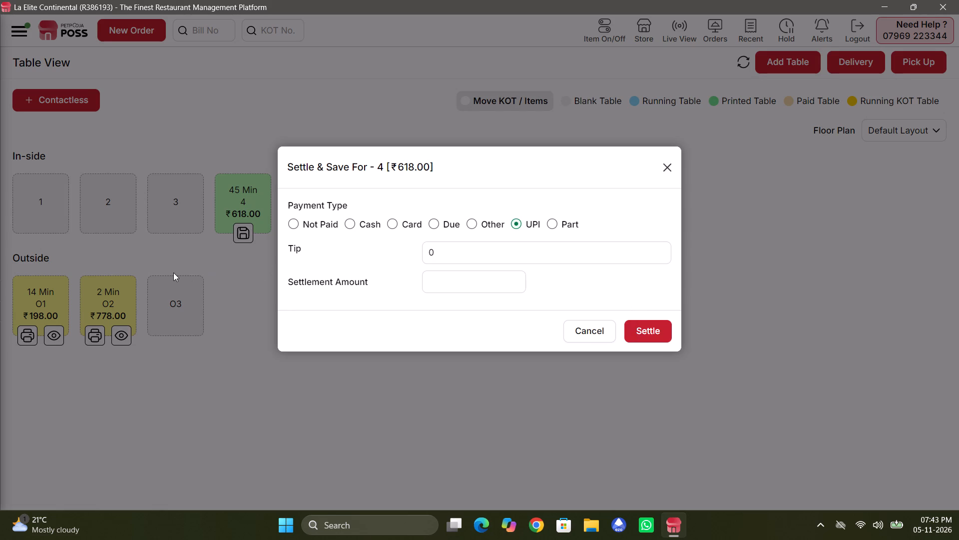
left_click(490, 268)
type("50")
left_click(474, 292)
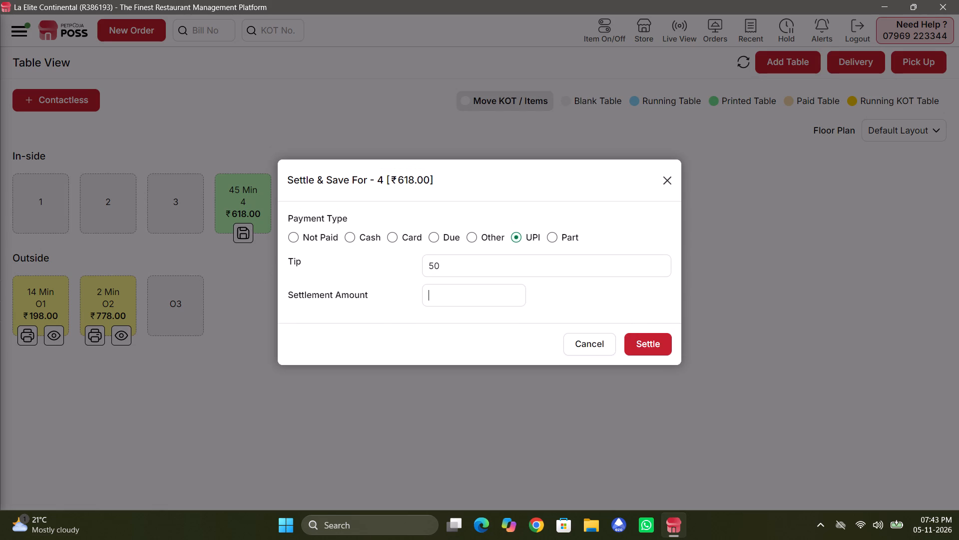
type("668")
left_click(628, 346)
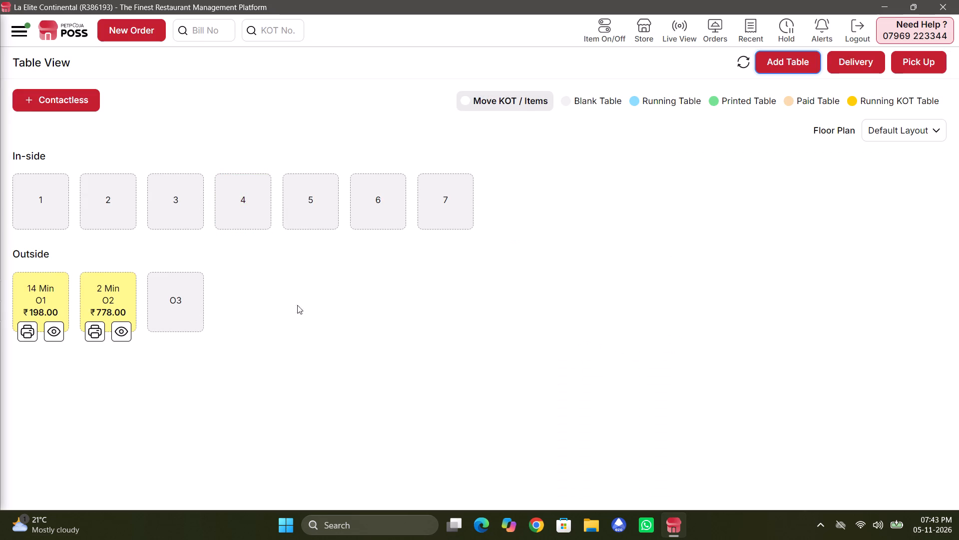
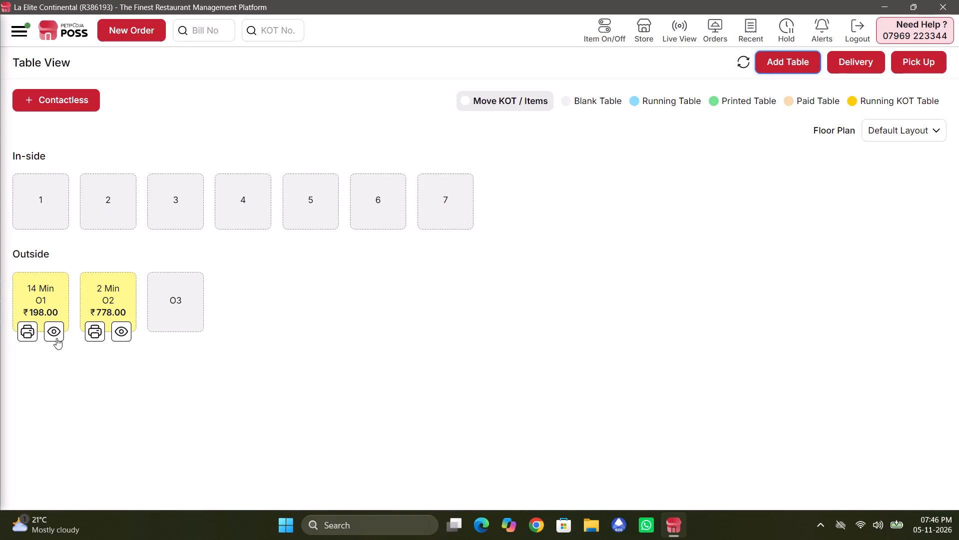
Open outside table O1's running order, choose Due as the payment method, and save it with an e-bill.
left_click(56, 337)
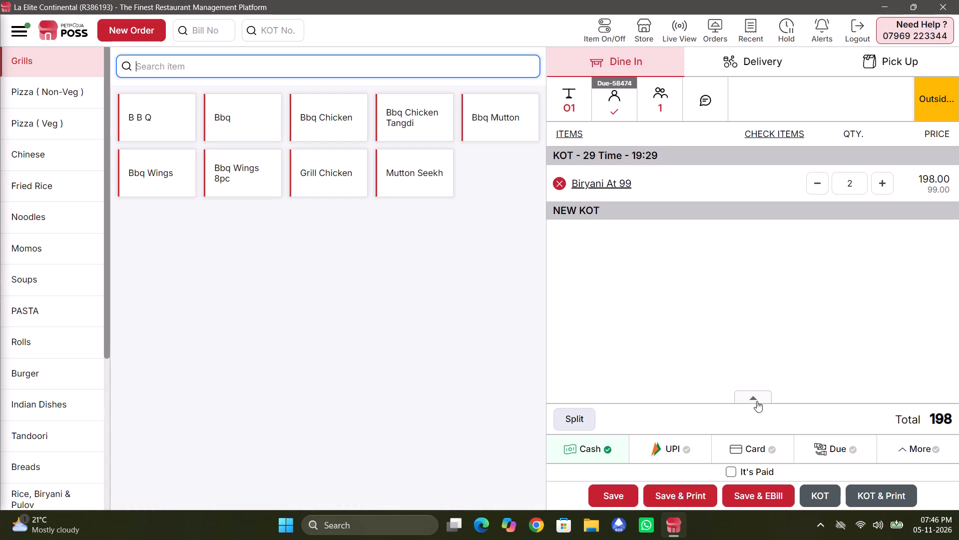
left_click(843, 459)
left_click(761, 498)
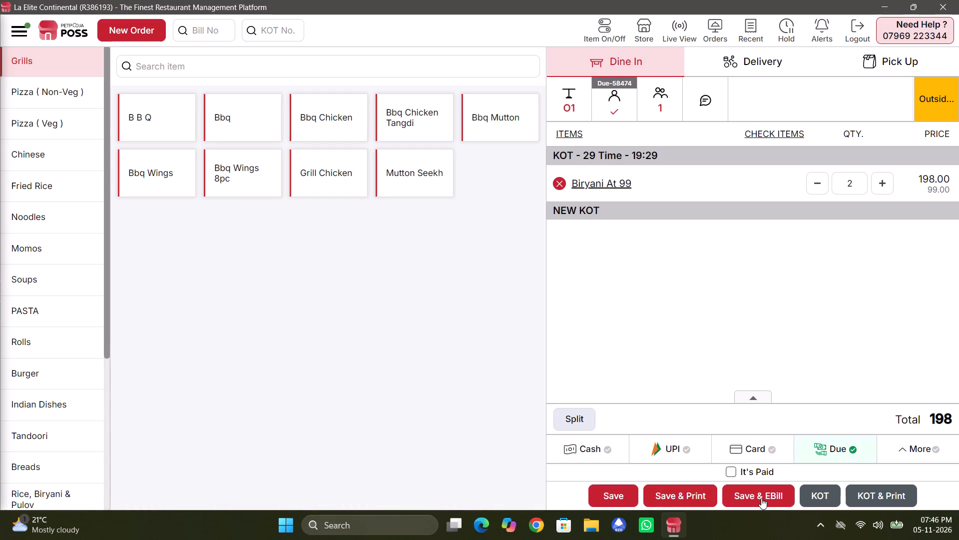
Settle outside table O1's bill with Due as the payment type and no tip.
left_click(32, 336)
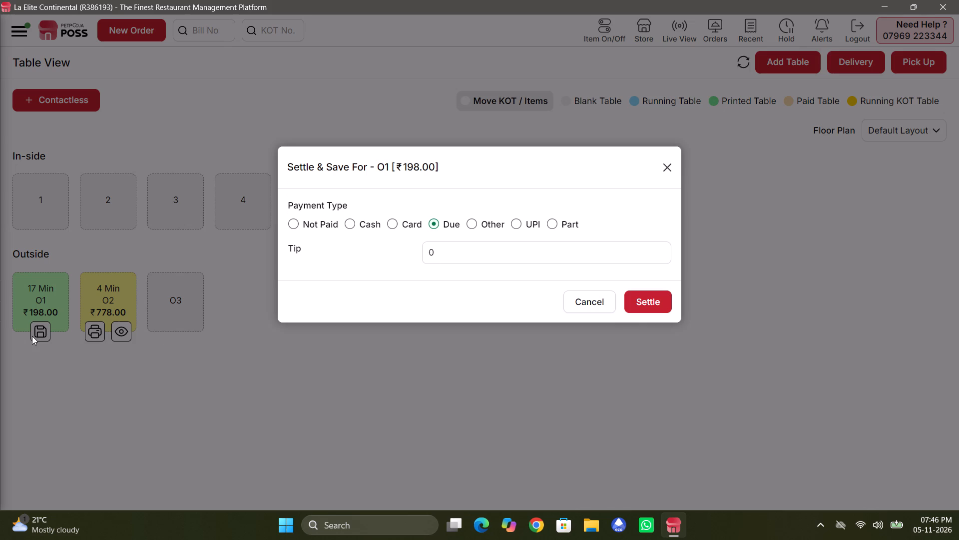
left_click(648, 326)
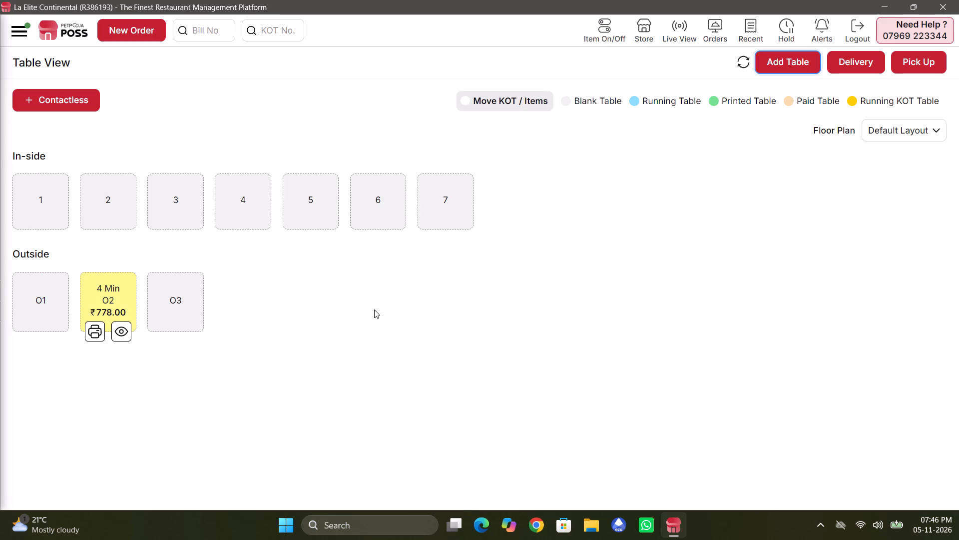
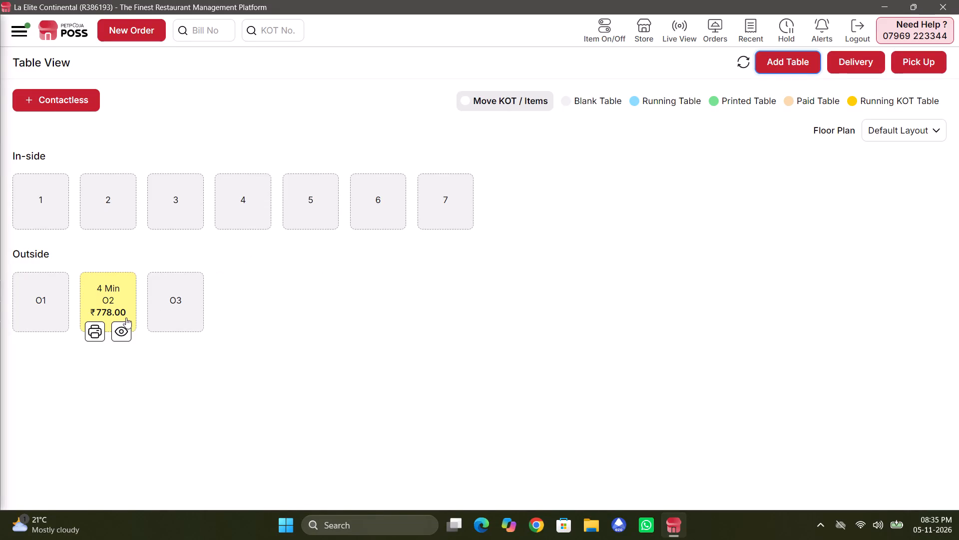
Open outside table O2's running order, choose Due as the payment method, and save it with an e-bill.
left_click(128, 329)
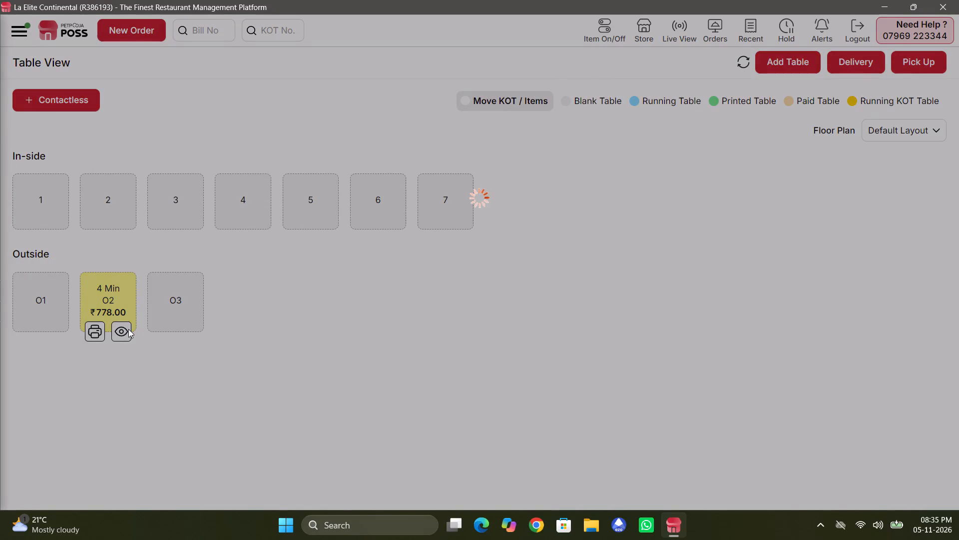
left_click(834, 446)
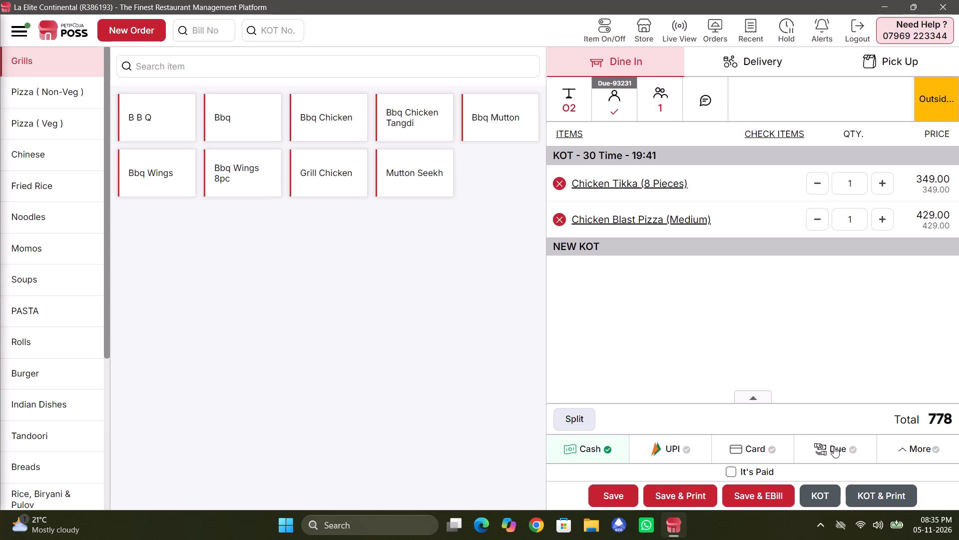
left_click(738, 497)
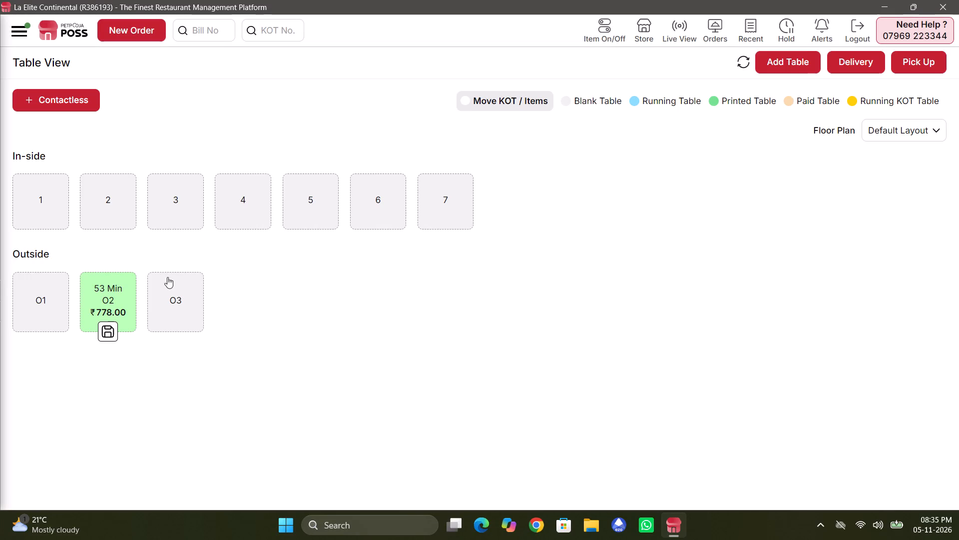
Settle outside table O2's bill with Due as the payment type and no tip.
left_click(100, 334)
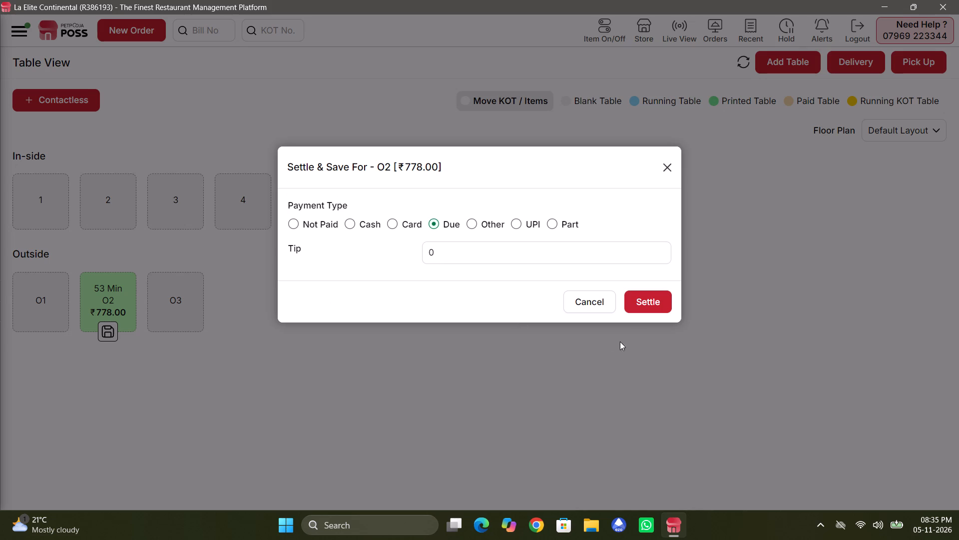
left_click(636, 329)
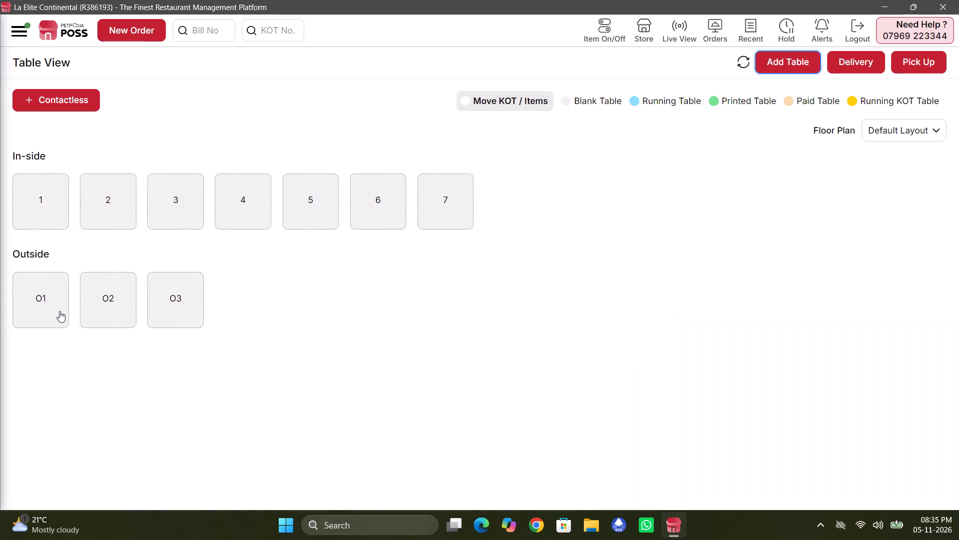
Start a dine-in order on outside table O1 and add Harisa in the 250GM variation.
left_click(56, 311)
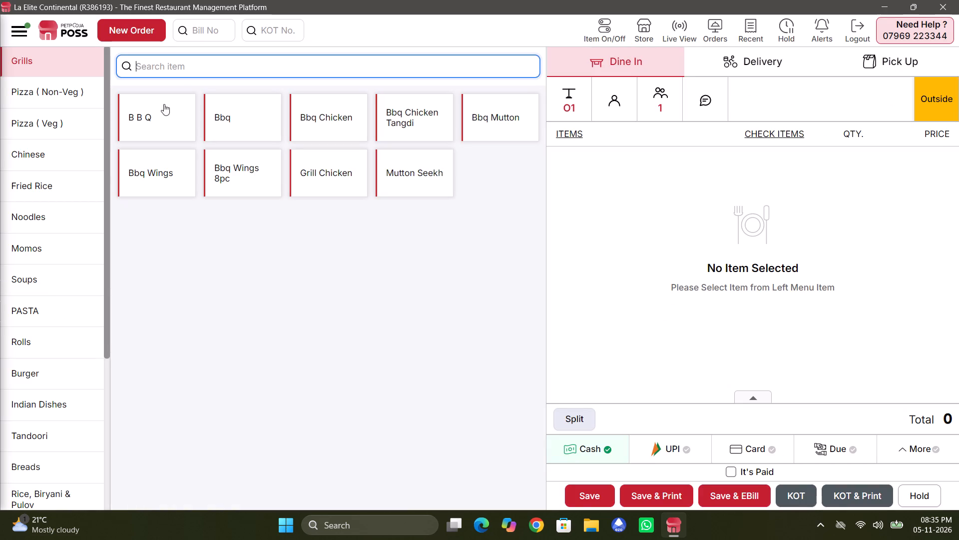
left_click(182, 66)
type("harisa")
key("Return")
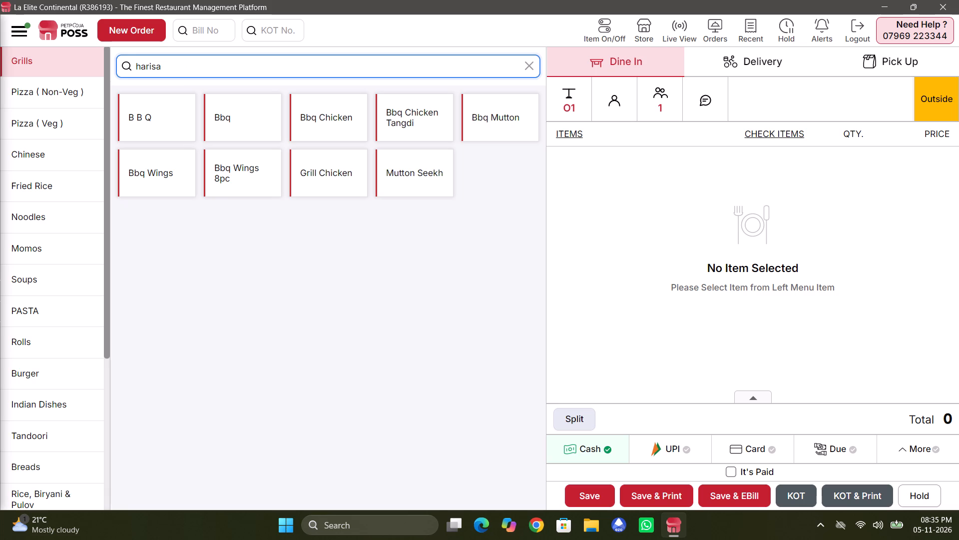
left_click(161, 100)
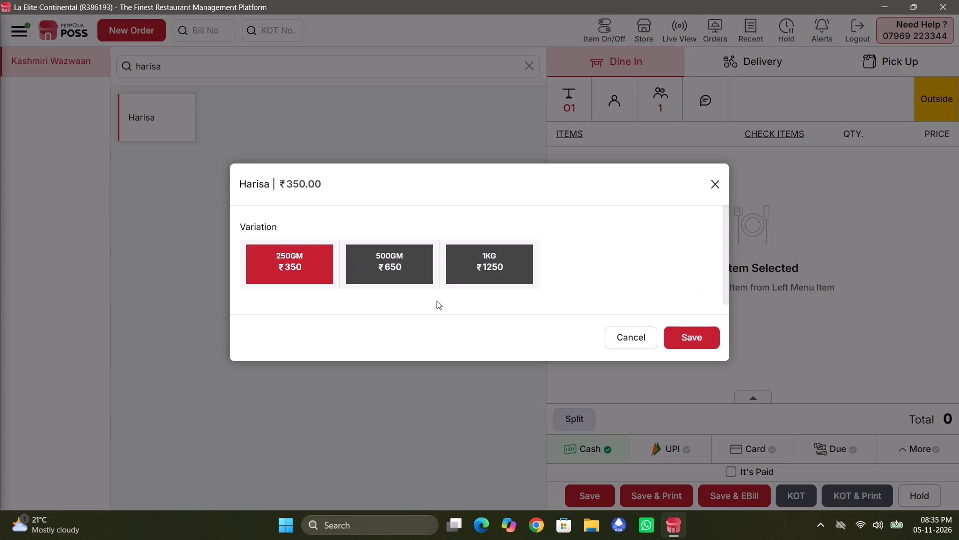
left_click(673, 334)
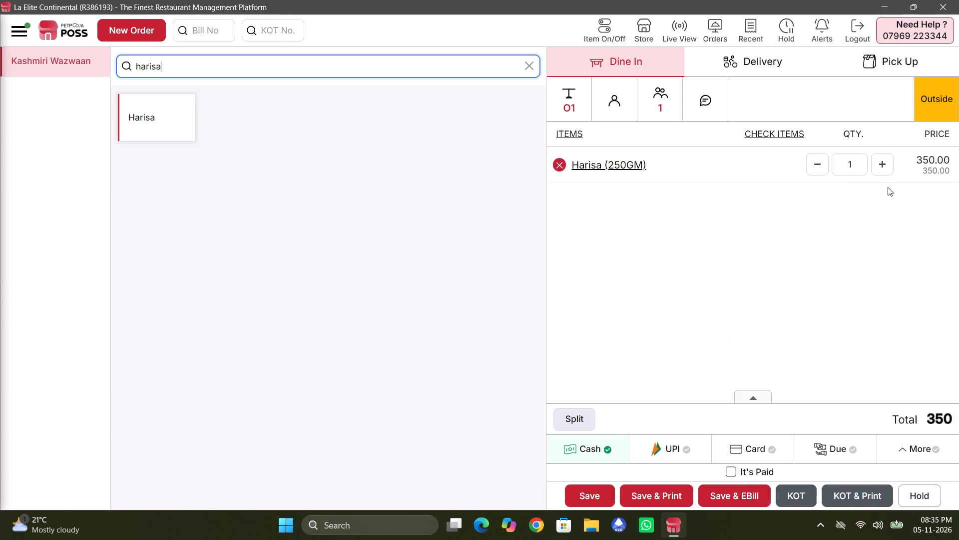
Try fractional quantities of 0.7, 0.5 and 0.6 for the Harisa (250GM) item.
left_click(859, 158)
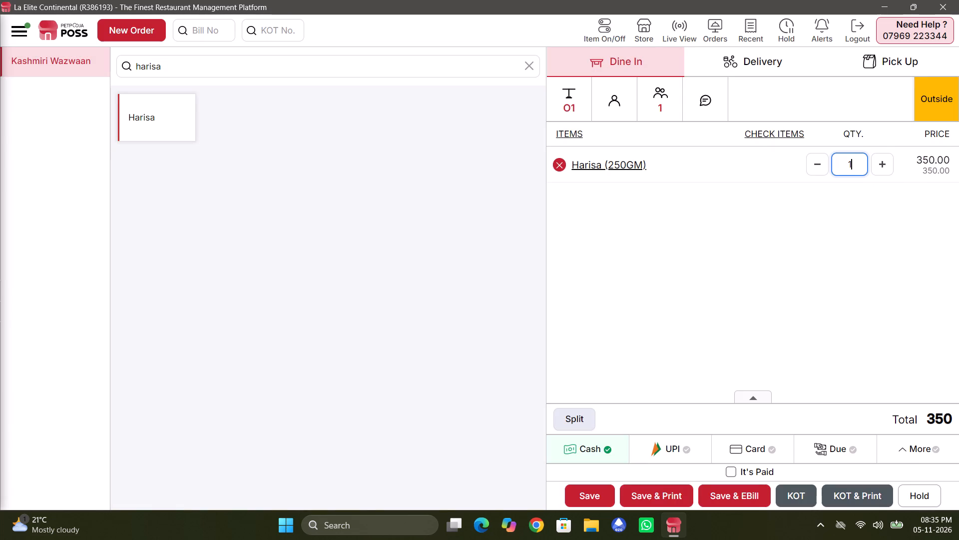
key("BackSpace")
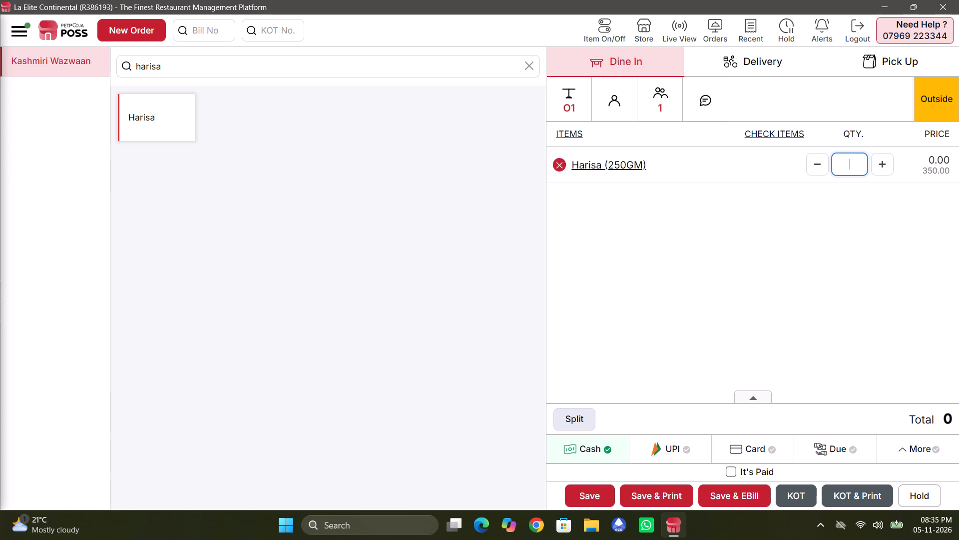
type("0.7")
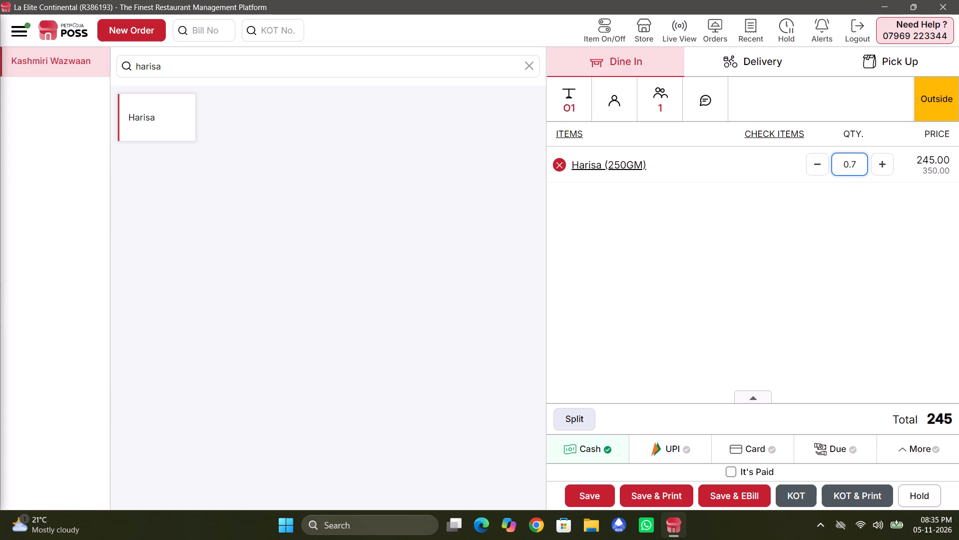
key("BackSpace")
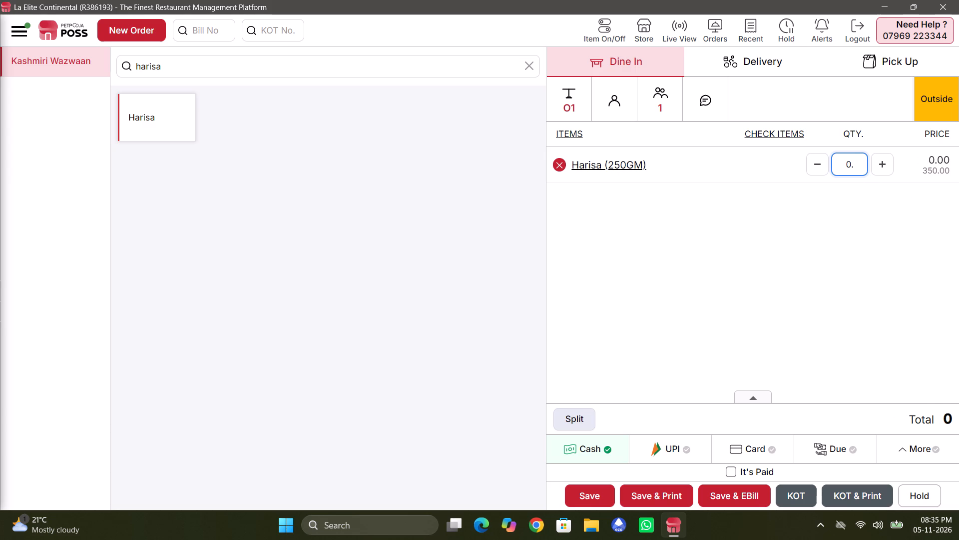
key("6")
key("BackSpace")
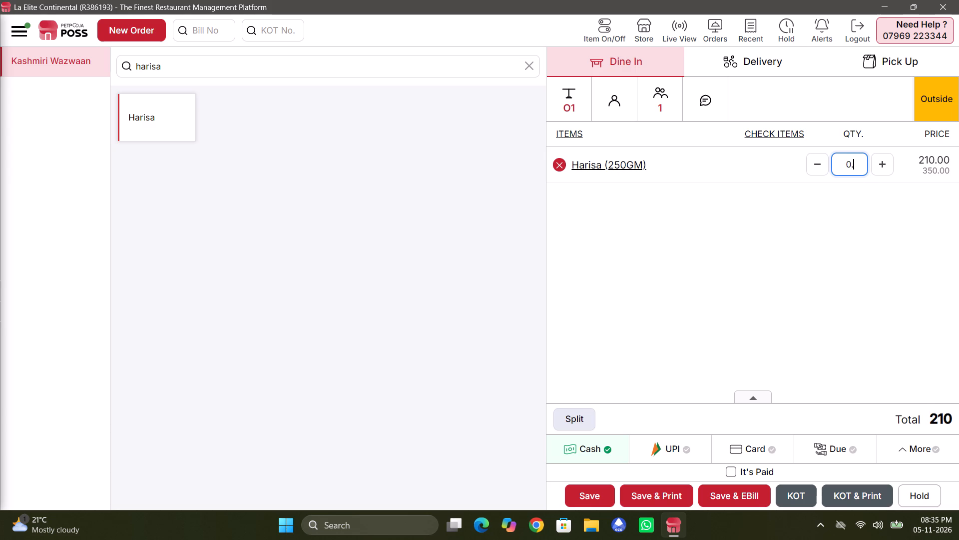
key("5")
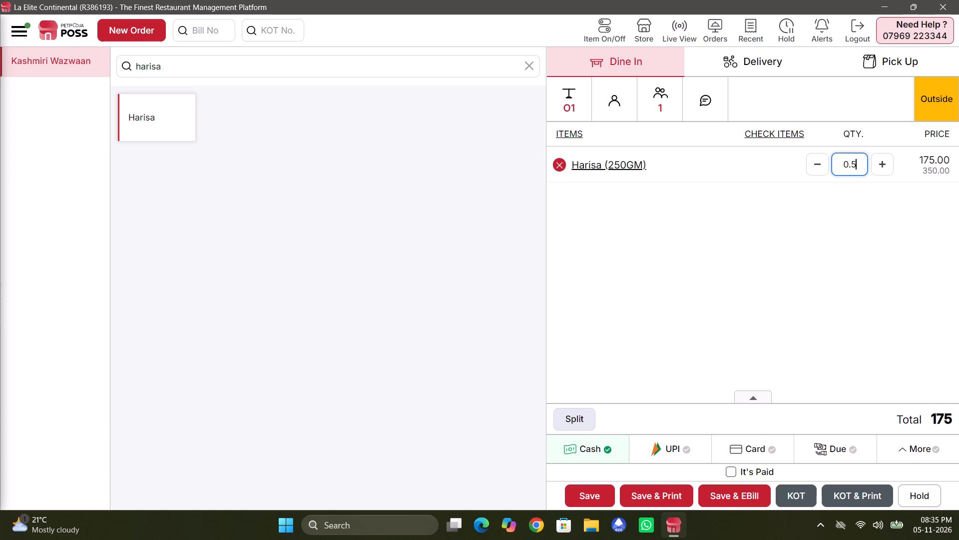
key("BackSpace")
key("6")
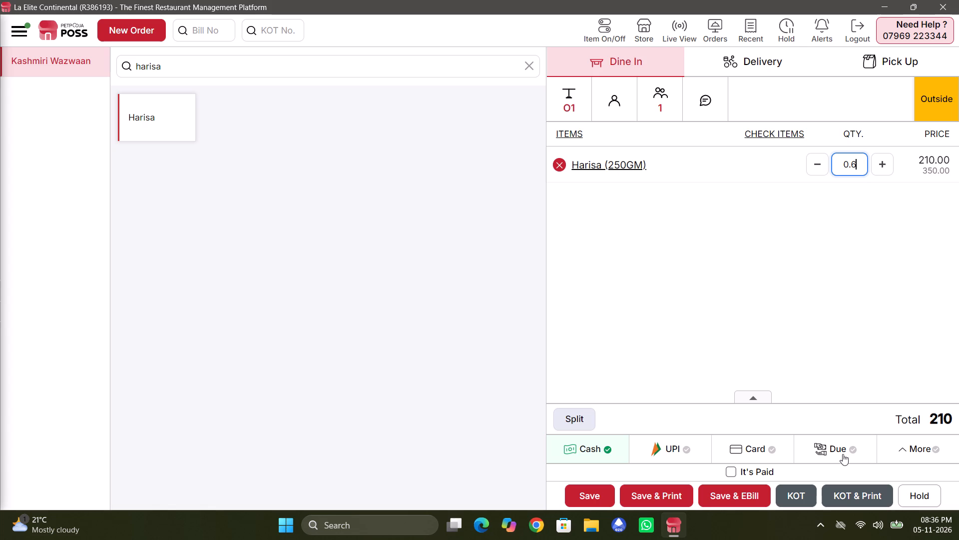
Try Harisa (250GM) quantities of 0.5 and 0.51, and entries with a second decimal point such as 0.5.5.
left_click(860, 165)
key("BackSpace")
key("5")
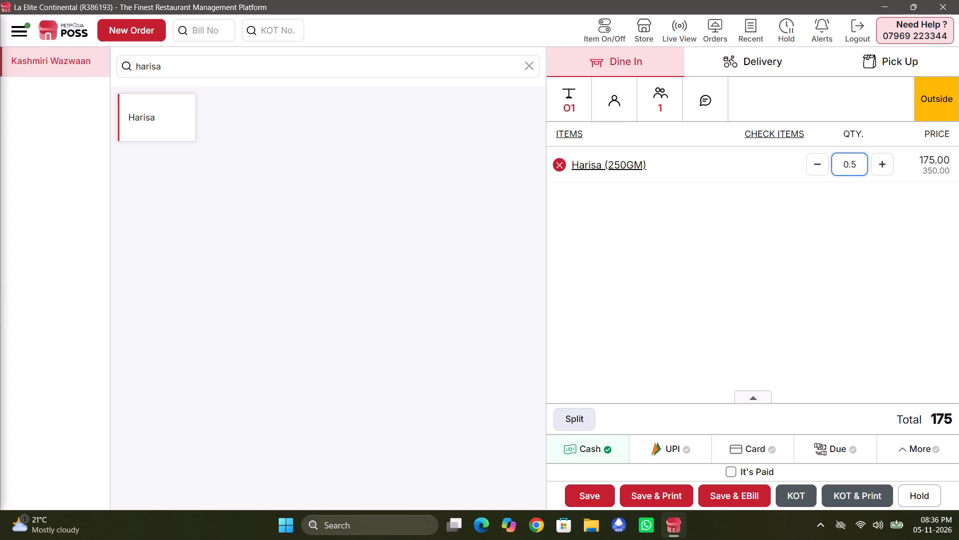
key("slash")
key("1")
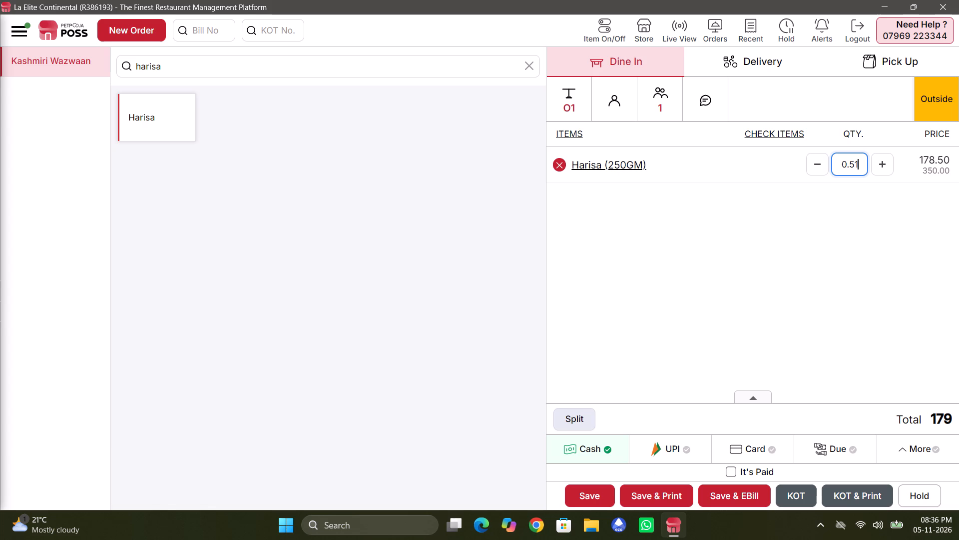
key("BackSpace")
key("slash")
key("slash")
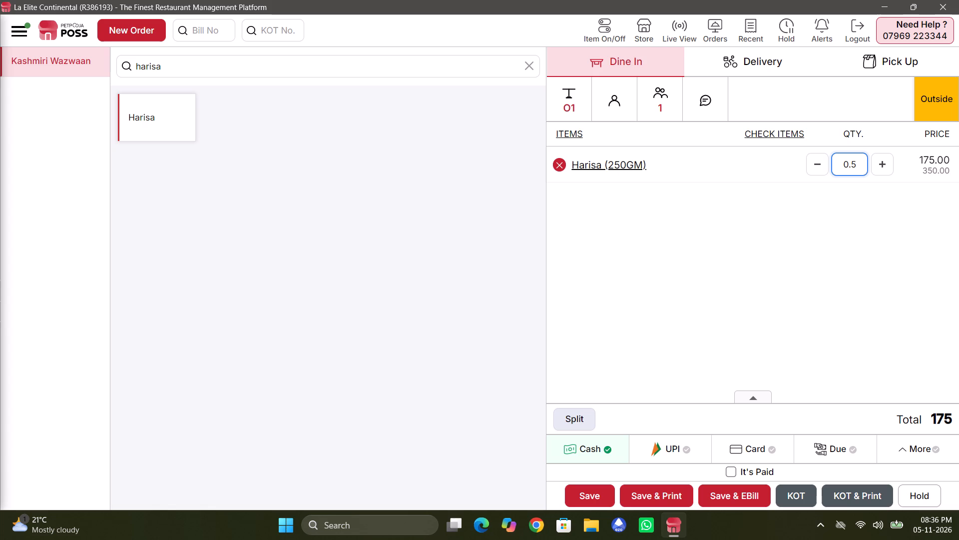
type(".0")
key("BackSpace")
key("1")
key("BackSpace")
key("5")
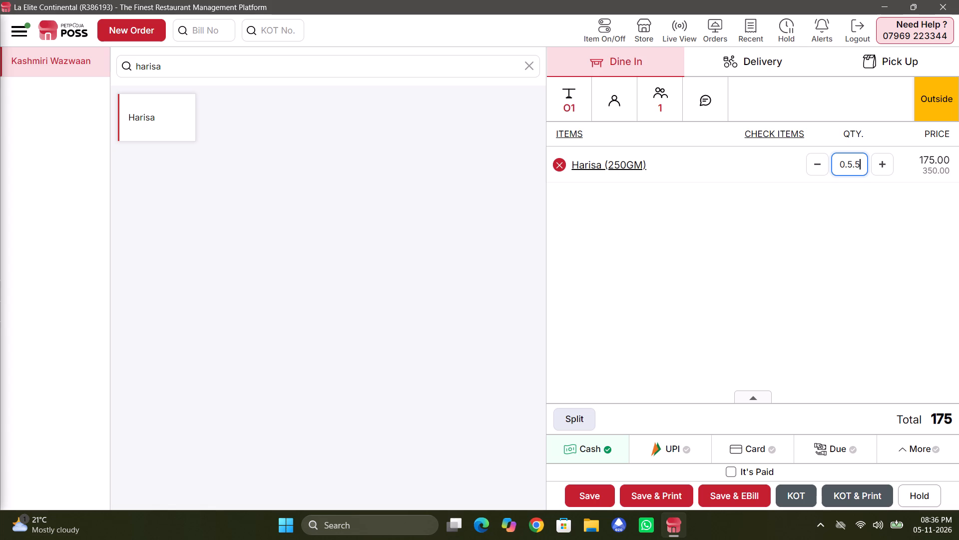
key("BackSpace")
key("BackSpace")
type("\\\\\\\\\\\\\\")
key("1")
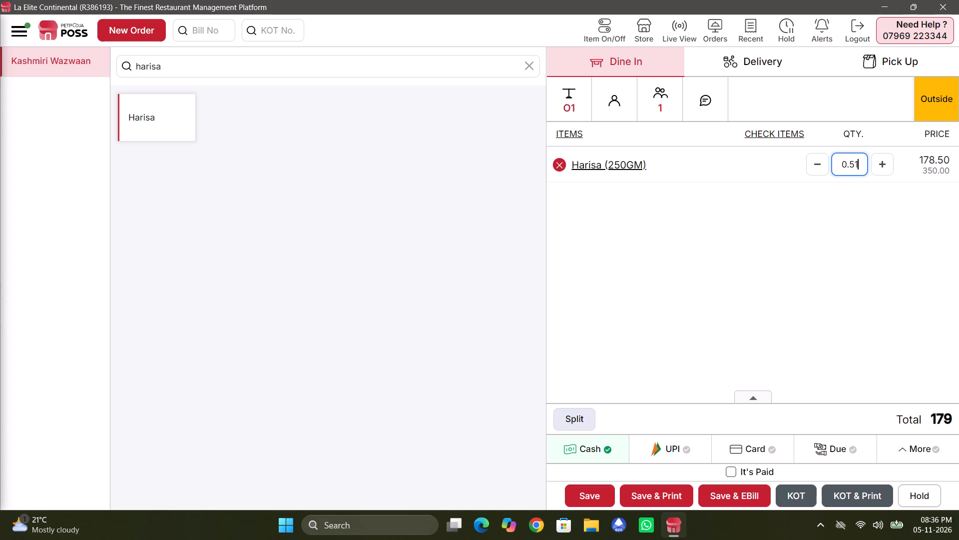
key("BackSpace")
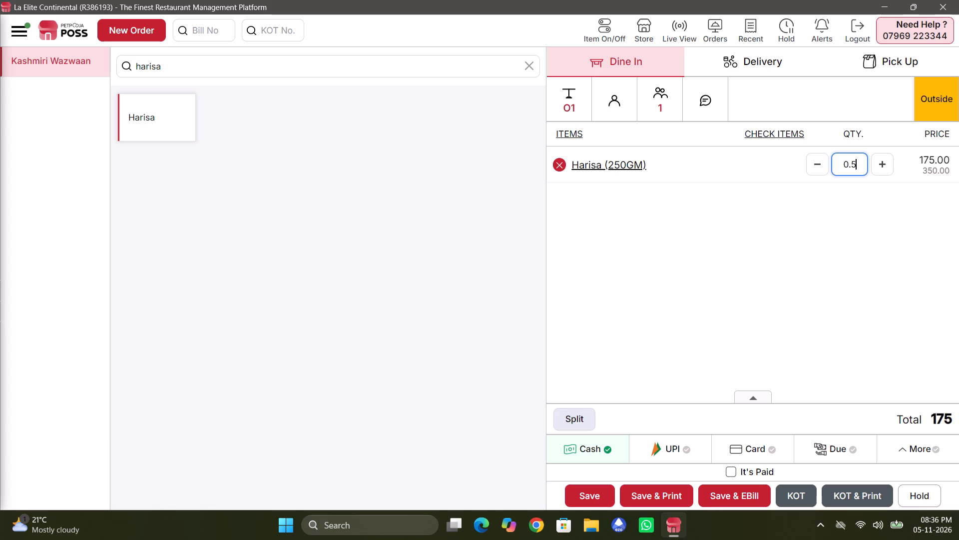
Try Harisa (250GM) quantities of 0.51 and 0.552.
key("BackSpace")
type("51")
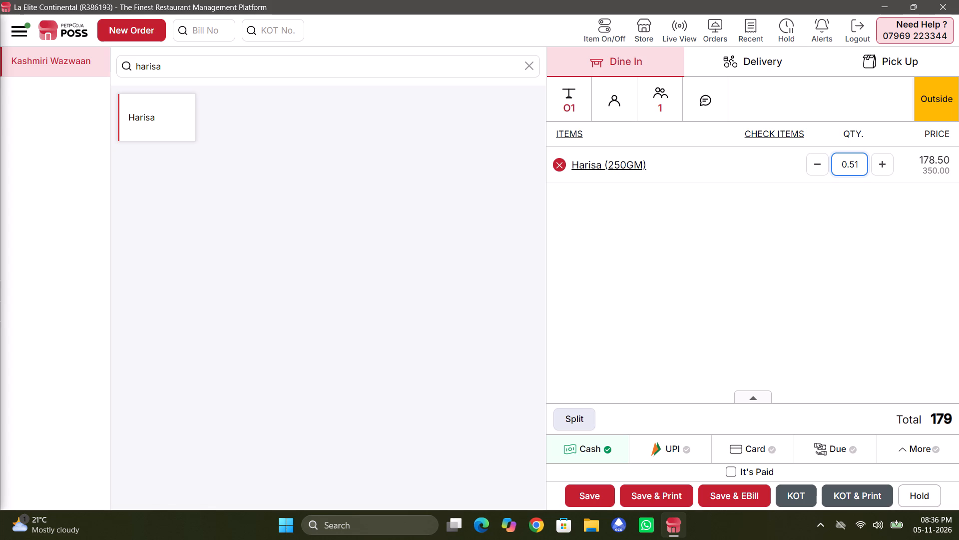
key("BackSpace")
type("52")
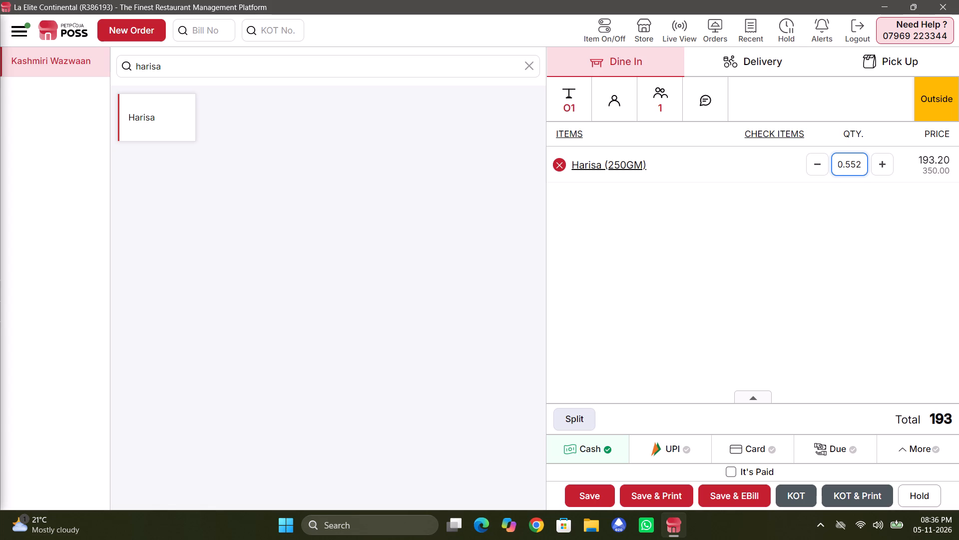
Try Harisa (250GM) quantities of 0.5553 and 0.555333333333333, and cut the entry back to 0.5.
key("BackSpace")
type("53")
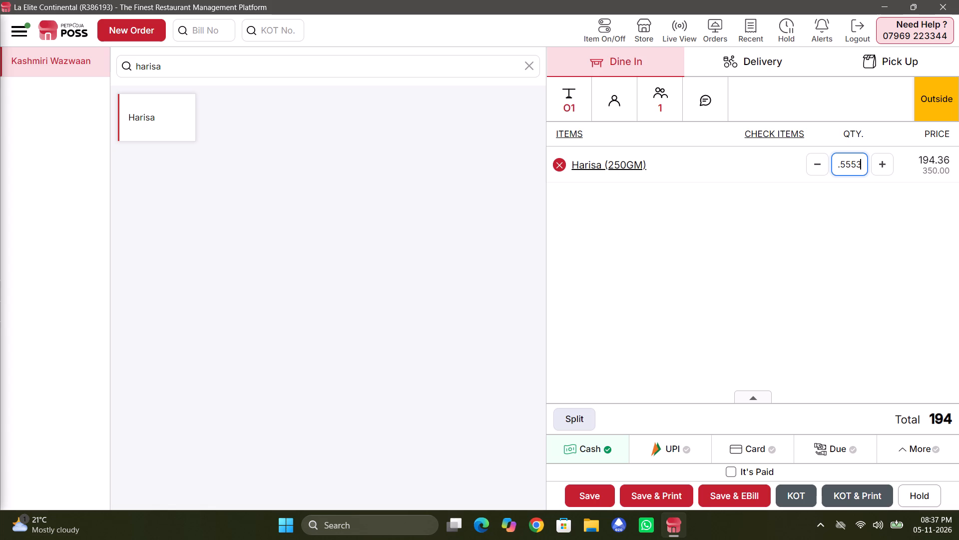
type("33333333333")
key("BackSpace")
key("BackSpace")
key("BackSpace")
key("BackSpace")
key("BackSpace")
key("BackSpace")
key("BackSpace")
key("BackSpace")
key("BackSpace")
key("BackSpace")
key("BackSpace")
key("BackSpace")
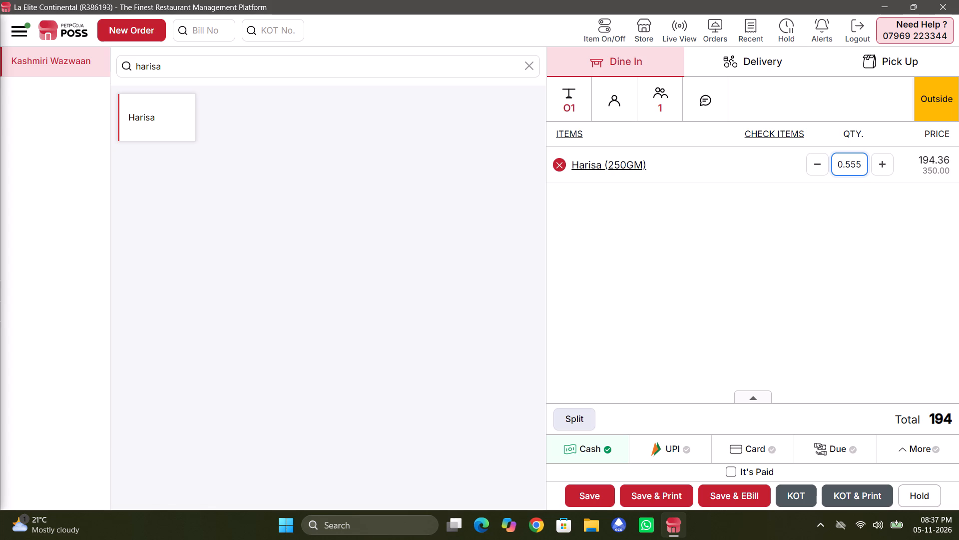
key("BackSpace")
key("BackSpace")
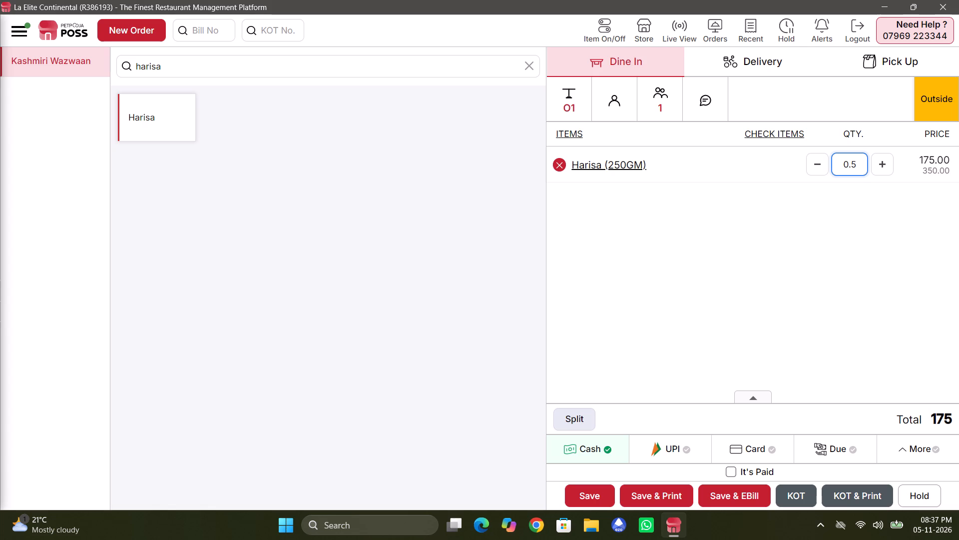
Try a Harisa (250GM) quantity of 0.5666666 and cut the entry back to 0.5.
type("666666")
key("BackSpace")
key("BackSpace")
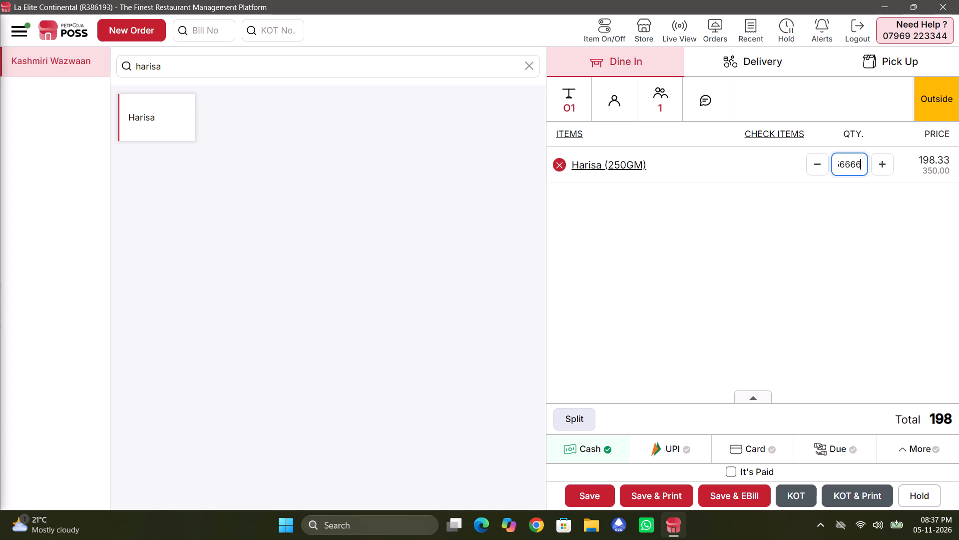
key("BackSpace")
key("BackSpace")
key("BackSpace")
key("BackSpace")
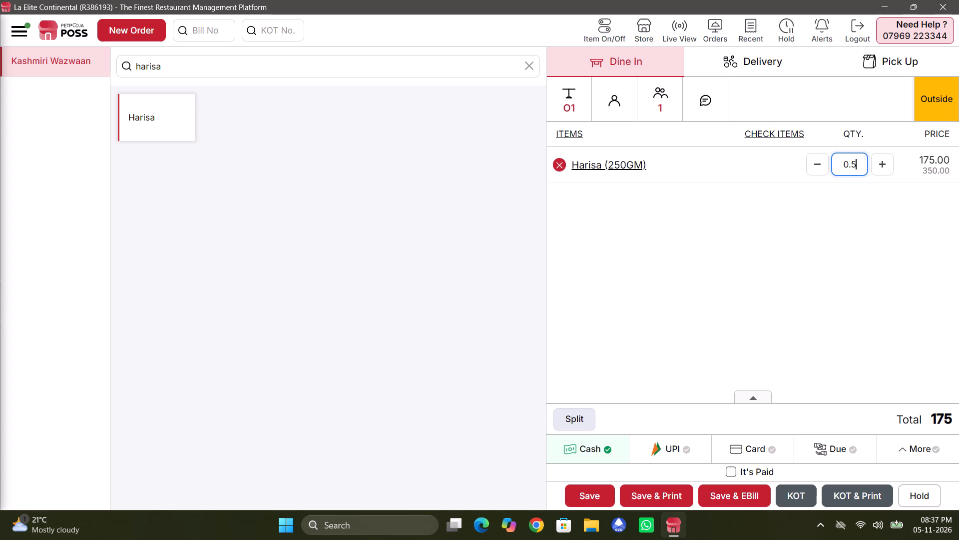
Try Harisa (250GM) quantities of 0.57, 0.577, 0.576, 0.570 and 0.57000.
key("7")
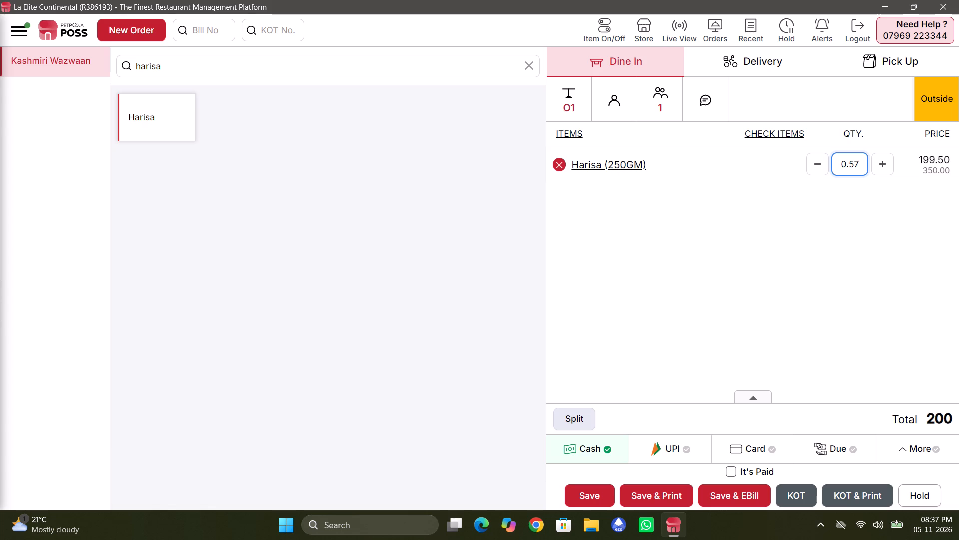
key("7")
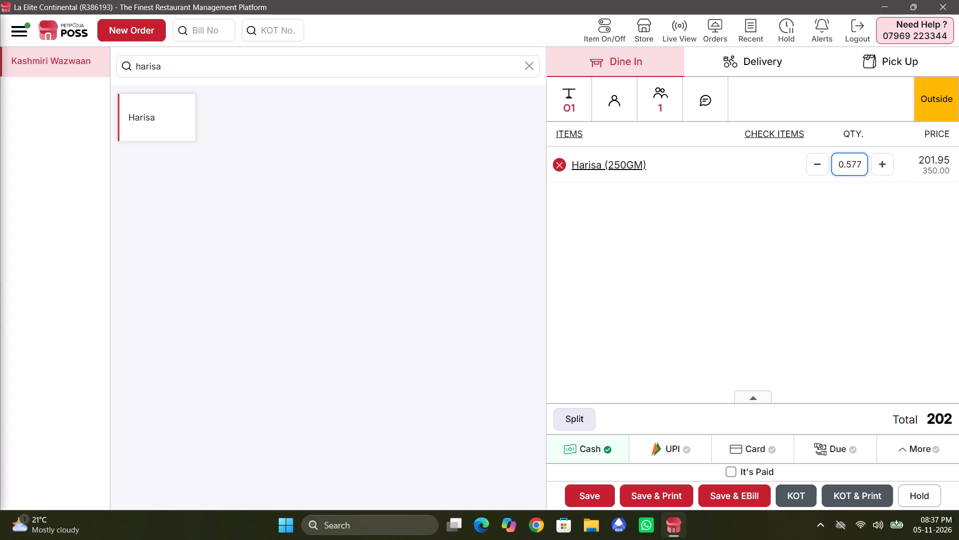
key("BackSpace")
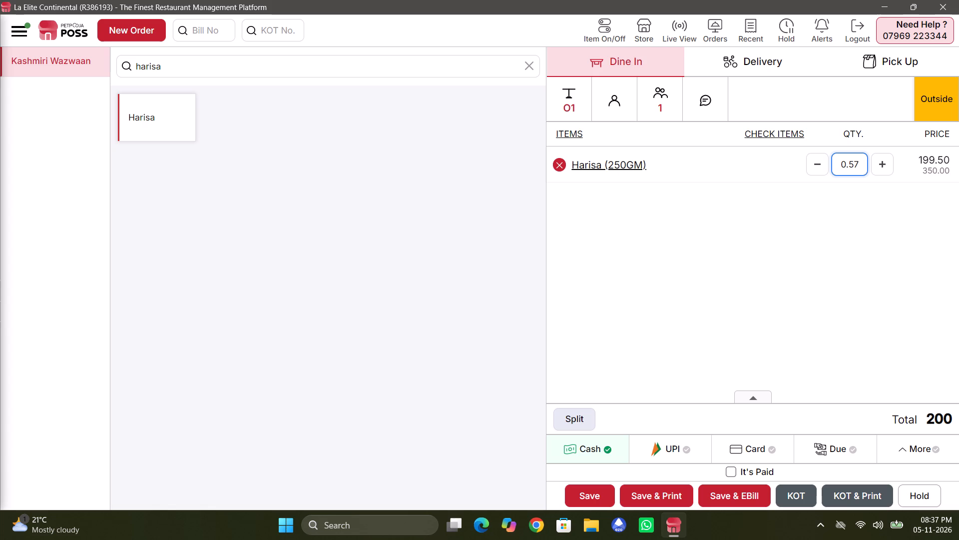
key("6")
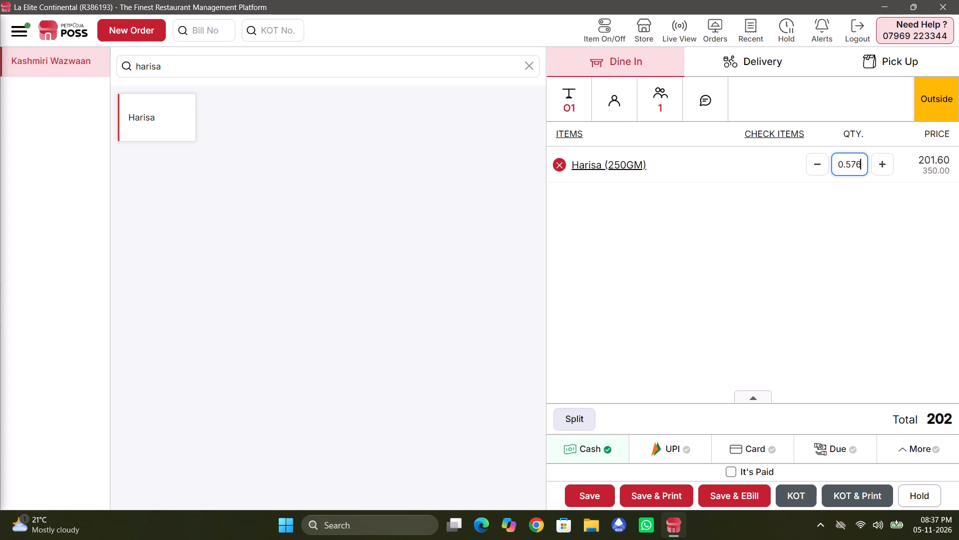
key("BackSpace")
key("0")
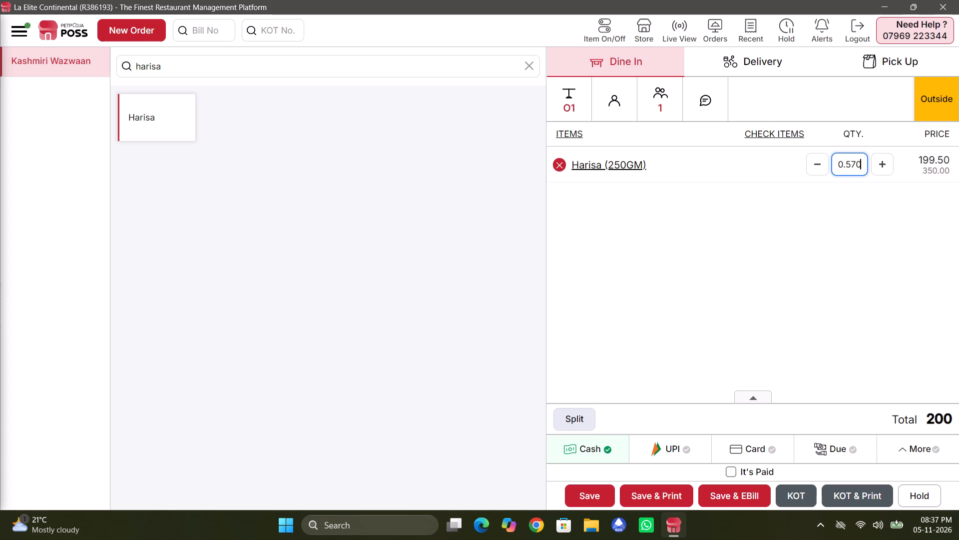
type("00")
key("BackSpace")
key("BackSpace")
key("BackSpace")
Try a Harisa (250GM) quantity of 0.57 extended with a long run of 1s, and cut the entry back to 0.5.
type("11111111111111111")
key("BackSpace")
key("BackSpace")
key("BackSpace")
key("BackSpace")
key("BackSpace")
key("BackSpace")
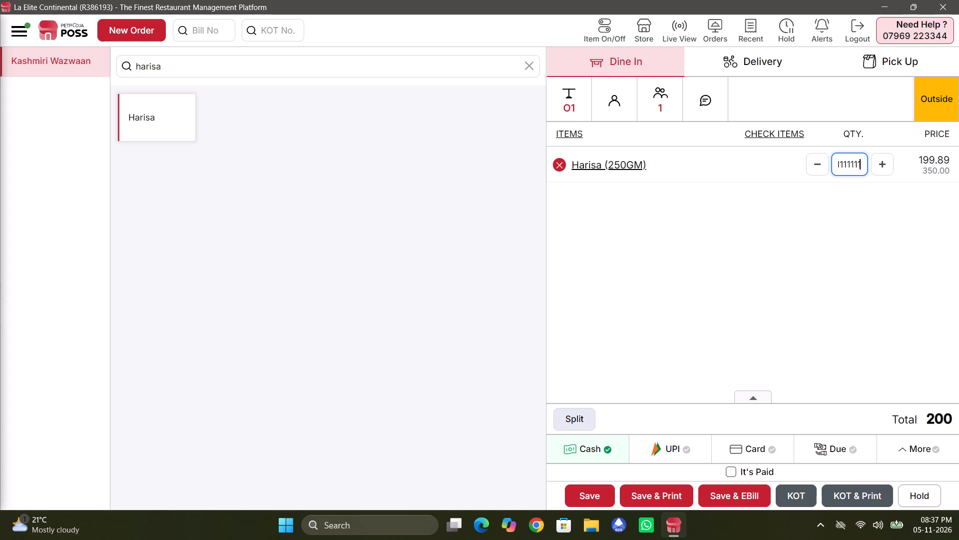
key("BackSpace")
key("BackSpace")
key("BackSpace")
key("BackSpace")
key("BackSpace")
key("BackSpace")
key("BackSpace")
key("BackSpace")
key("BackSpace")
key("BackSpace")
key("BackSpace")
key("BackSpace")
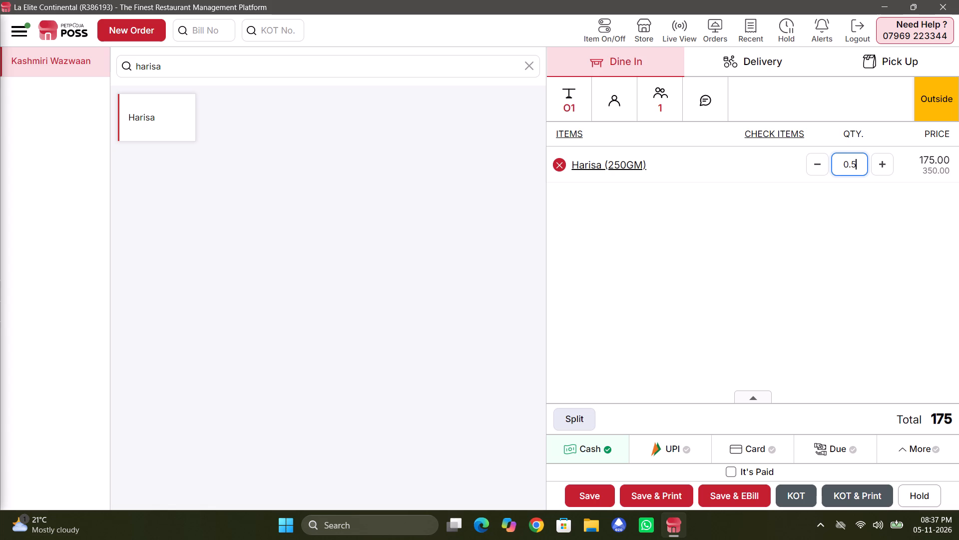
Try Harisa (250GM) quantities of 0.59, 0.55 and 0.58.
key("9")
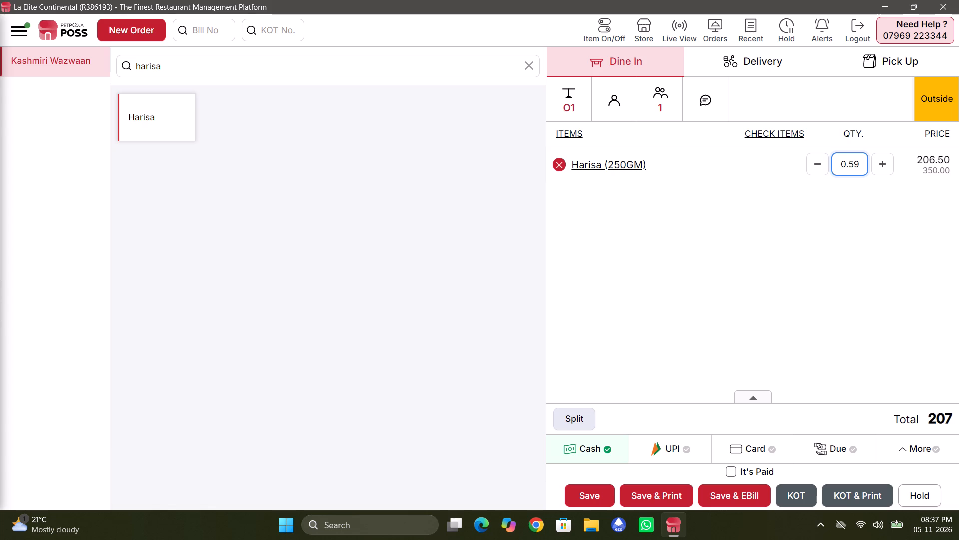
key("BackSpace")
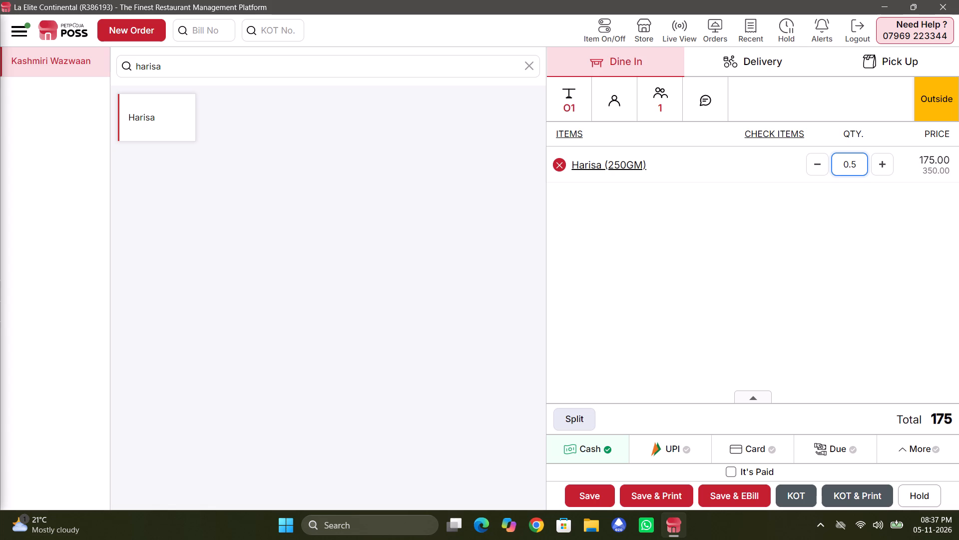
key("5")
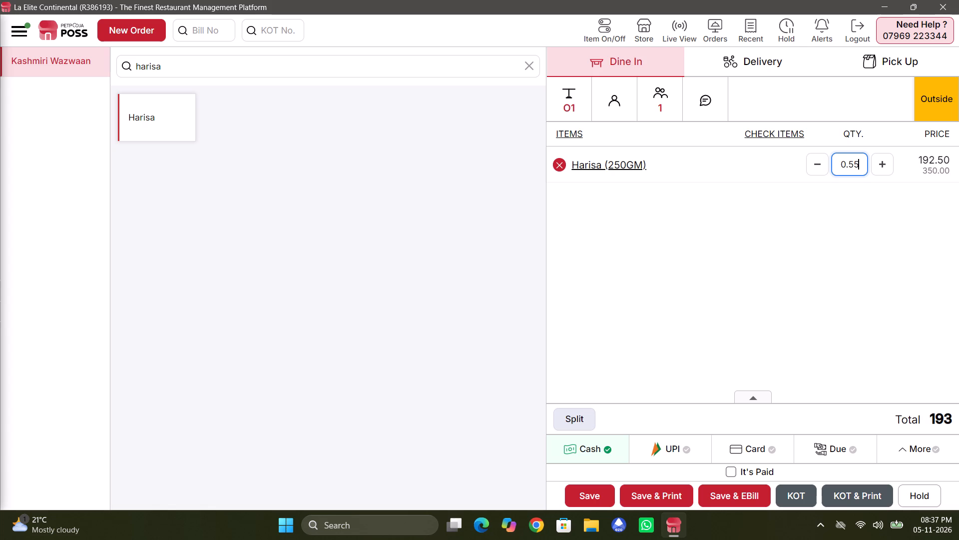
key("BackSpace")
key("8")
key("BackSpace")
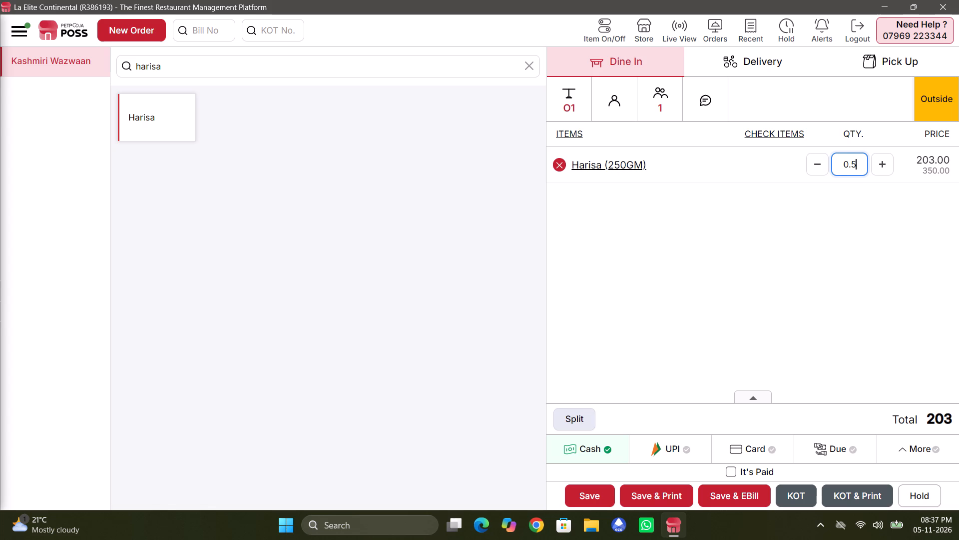
Set the Harisa (250GM) quantity to 0.57, and save and print the KOT for table O1.
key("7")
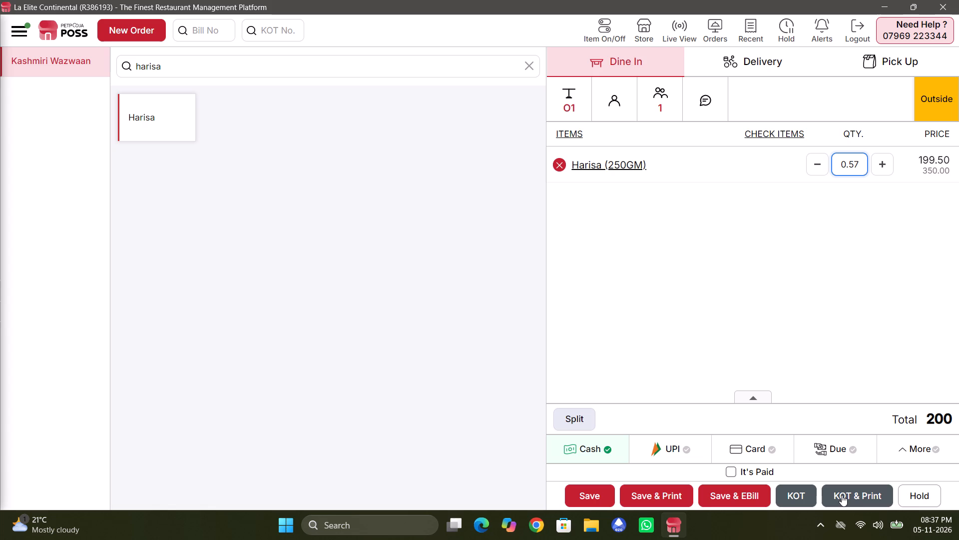
left_click(842, 495)
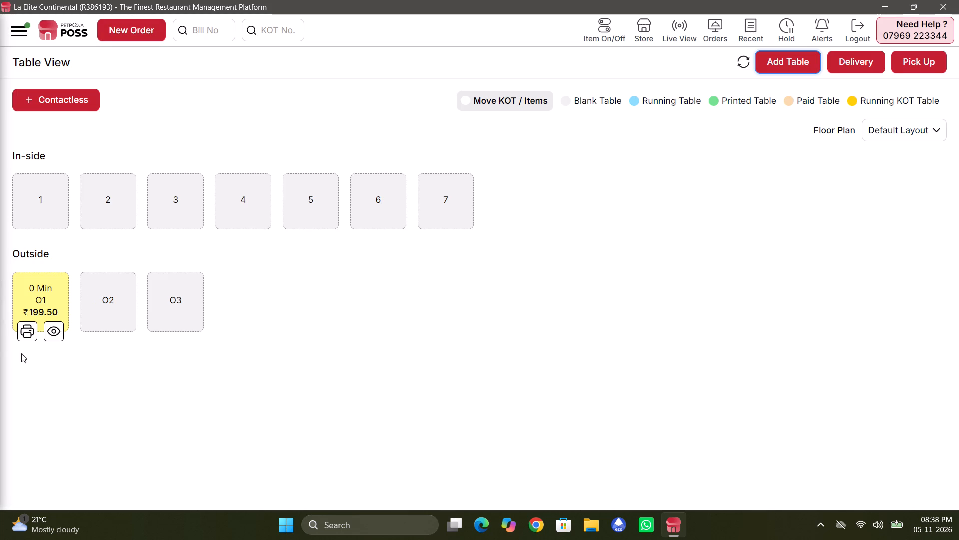
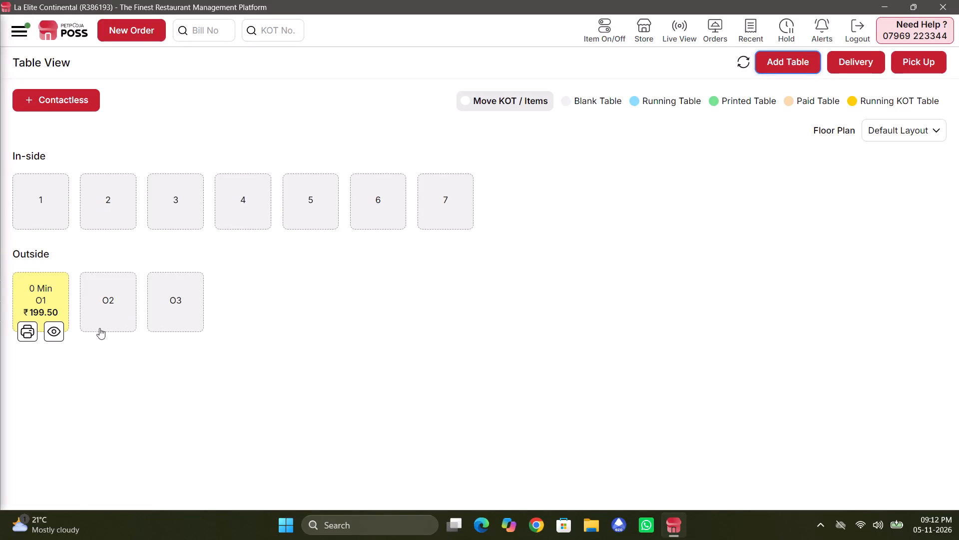
View the running KOT order of table O1, and return to the table overview.
left_click(55, 334)
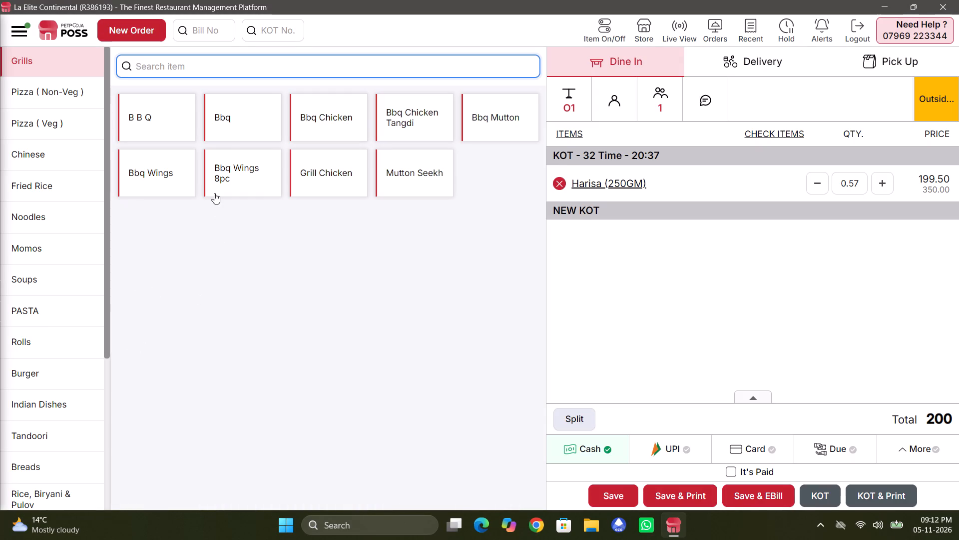
left_click(154, 20)
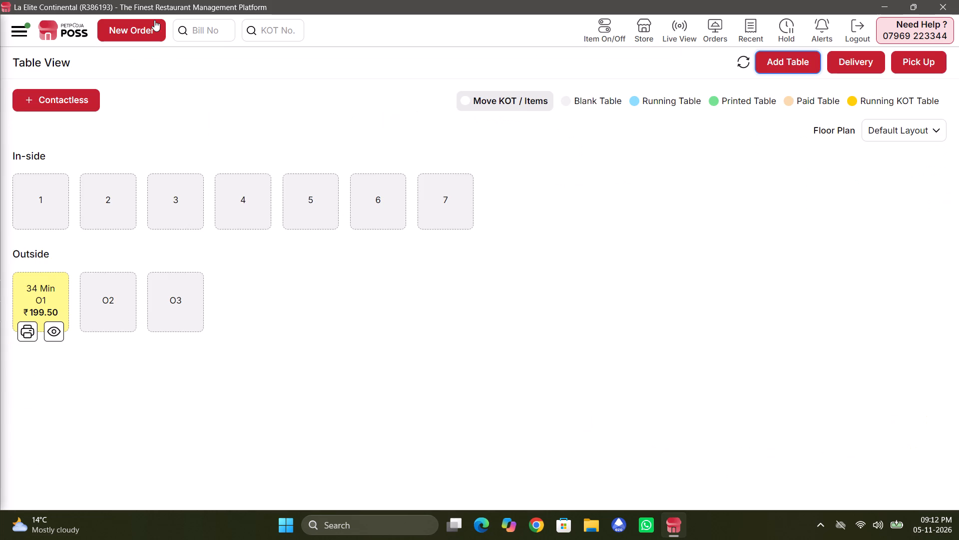
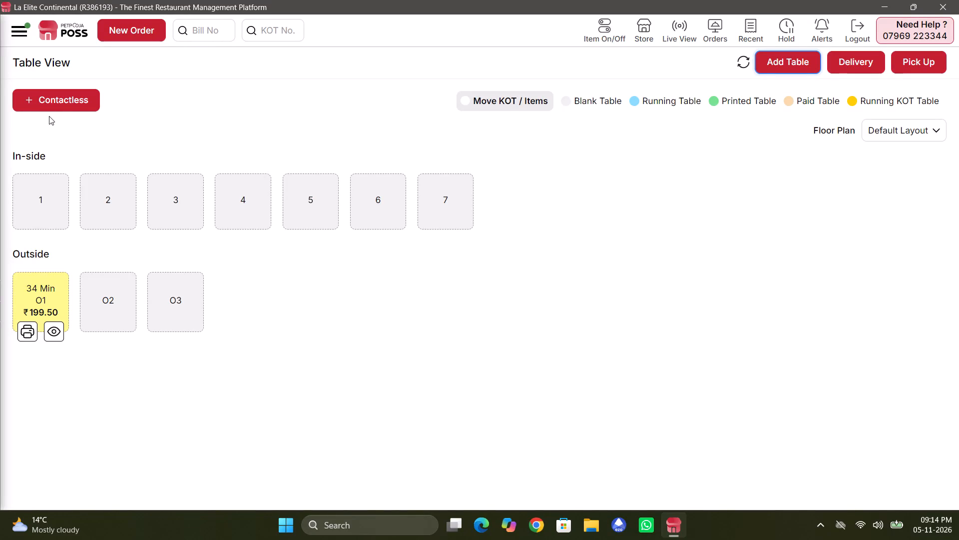
Open table O1's running KOT, set UPI as the payment type, and save the order with an e-bill.
left_click(39, 286)
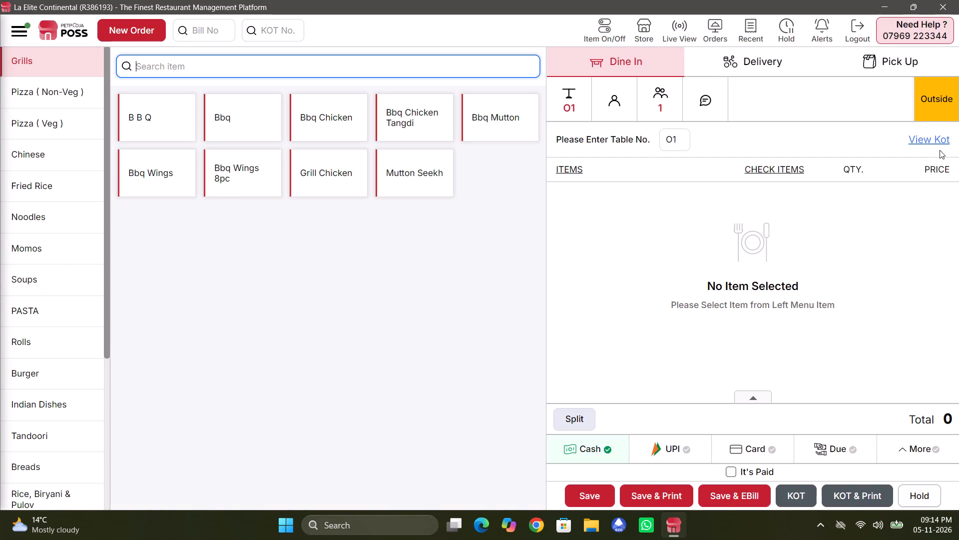
left_click(939, 145)
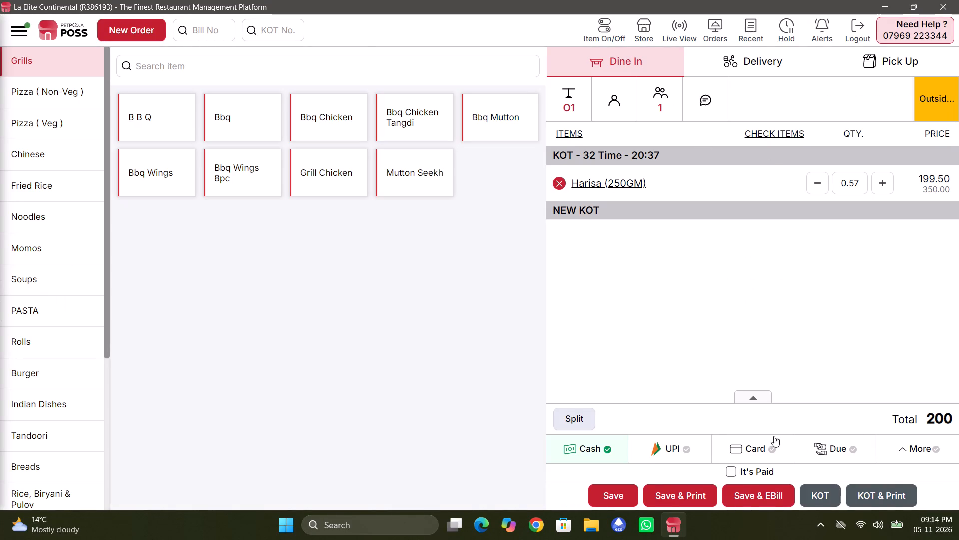
left_click(687, 444)
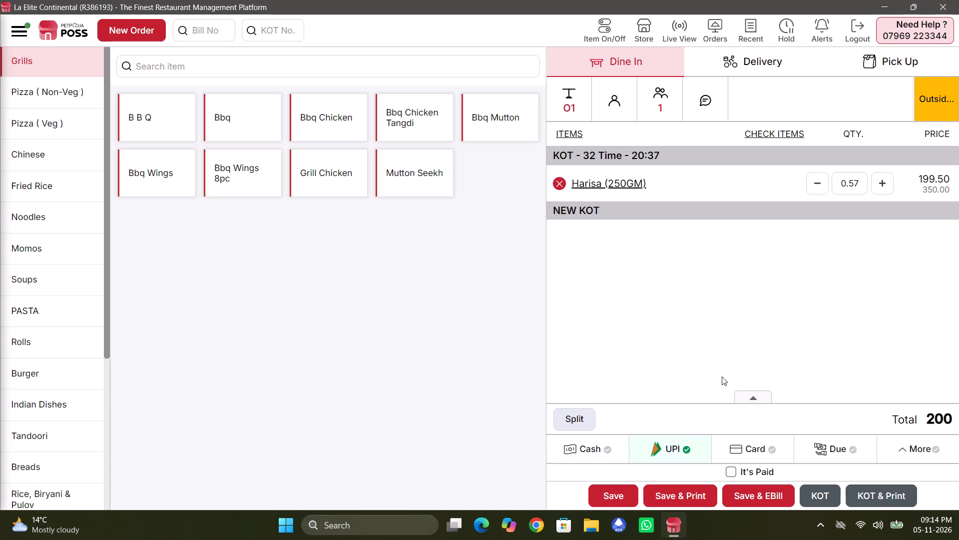
left_click(747, 505)
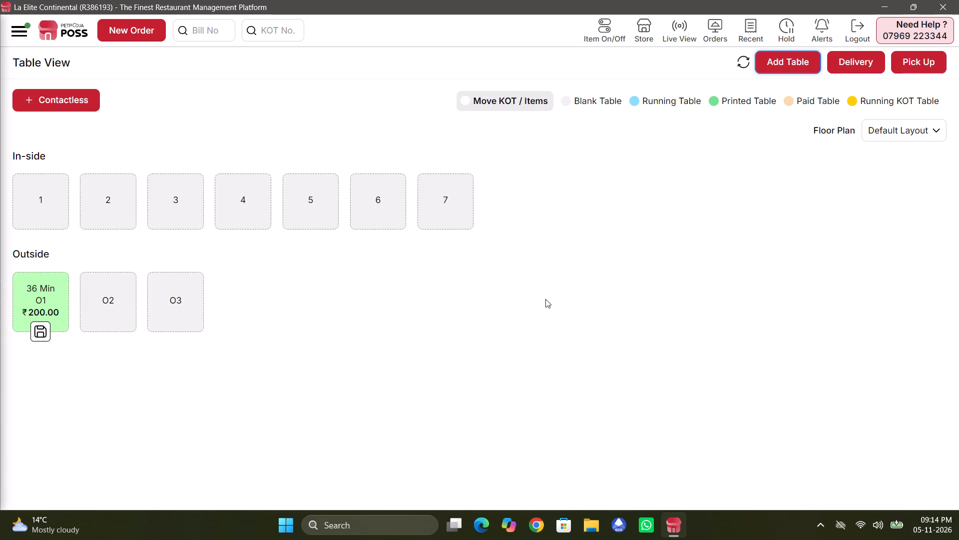
Settle and save table O1's bill with UPI payment and a tip of 0.
left_click(34, 326)
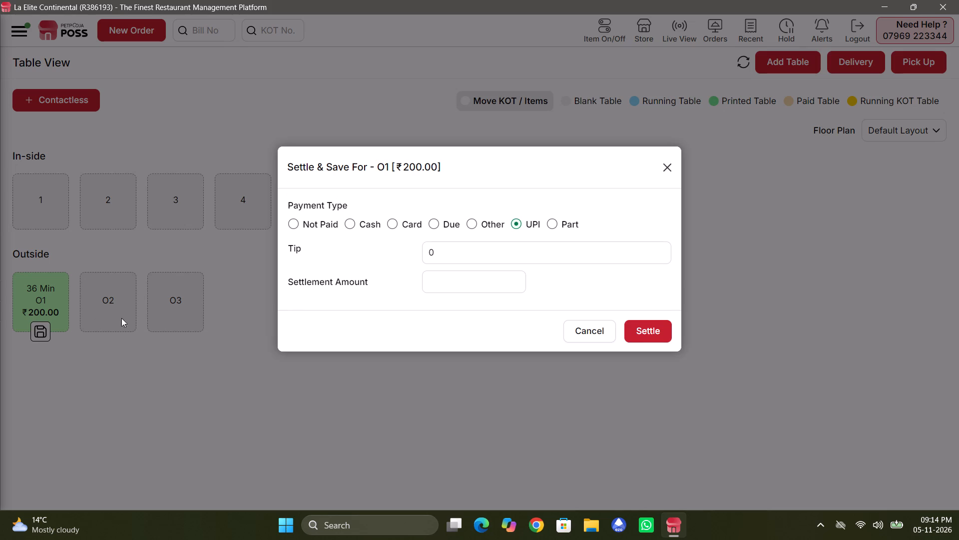
left_click(644, 346)
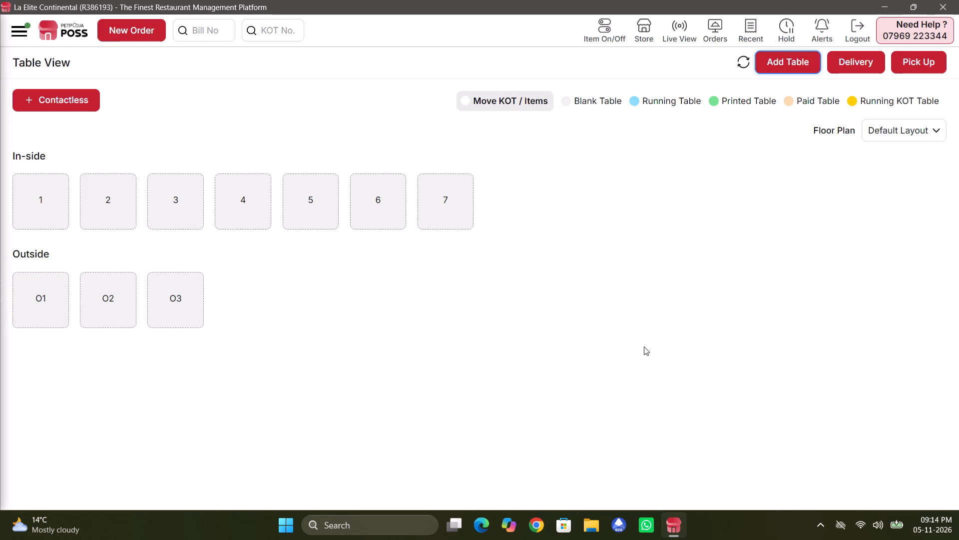
View the sales report for 05-11-2026 and return to the table overview.
key("ctrl+s")
key("ctrl+s")
key("ctrl+s")
key("ctrl+s")
key("ctrl+s")
key("ctrl+s")
key("ctrl+s")
key("ctrl+s")
key("ctrl+s")
key("ctrl+s")
key("ctrl+s")
key("ctrl+s")
key("ctrl+s")
key("ctrl+s")
key("ctrl+s")
key("ctrl+s")
key("ctrl+s")
key("ctrl+s")
key("ctrl+s")
key("ctrl+s")
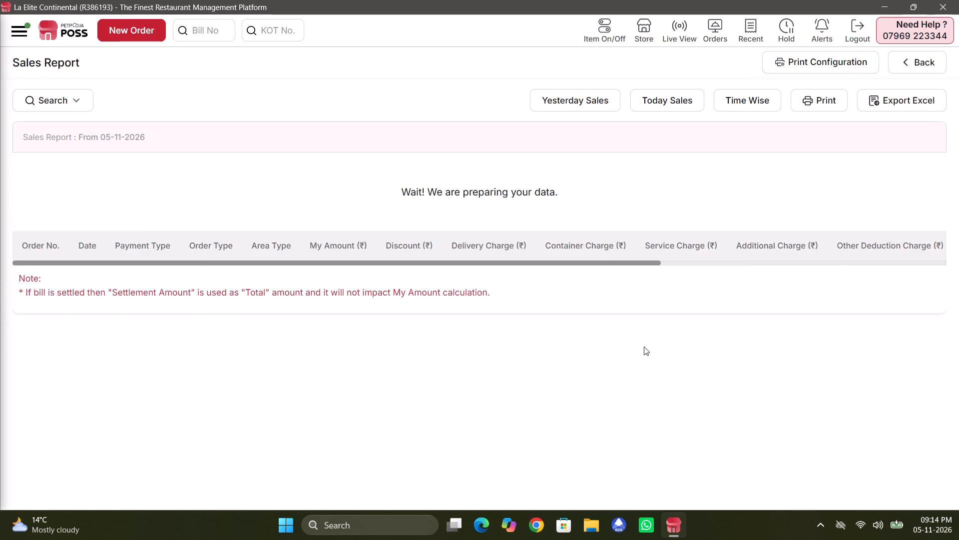
key("ctrl+t")
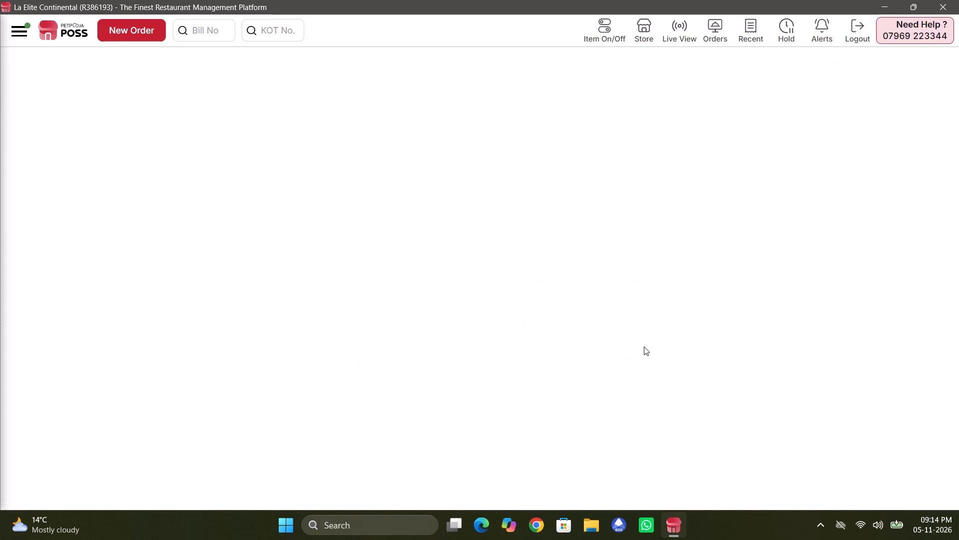
key("ctrl+t")
key("ctrl+t")
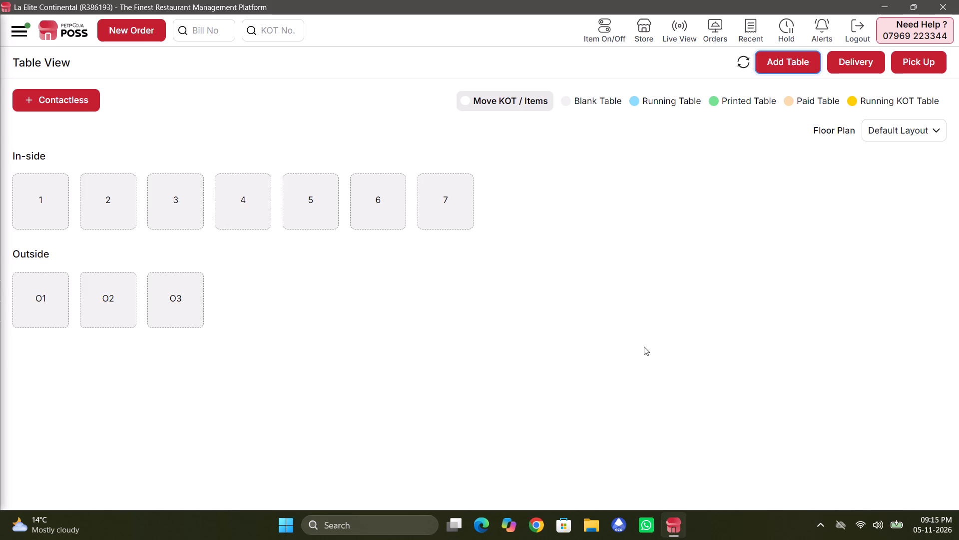
Sync the unsynced invoice data and close Petpooja.
left_click(958, 0)
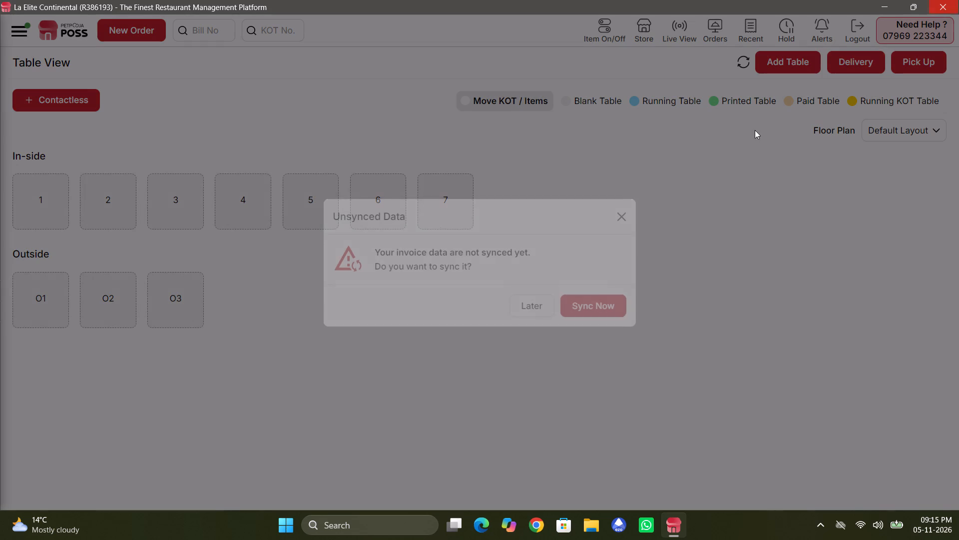
left_click(572, 298)
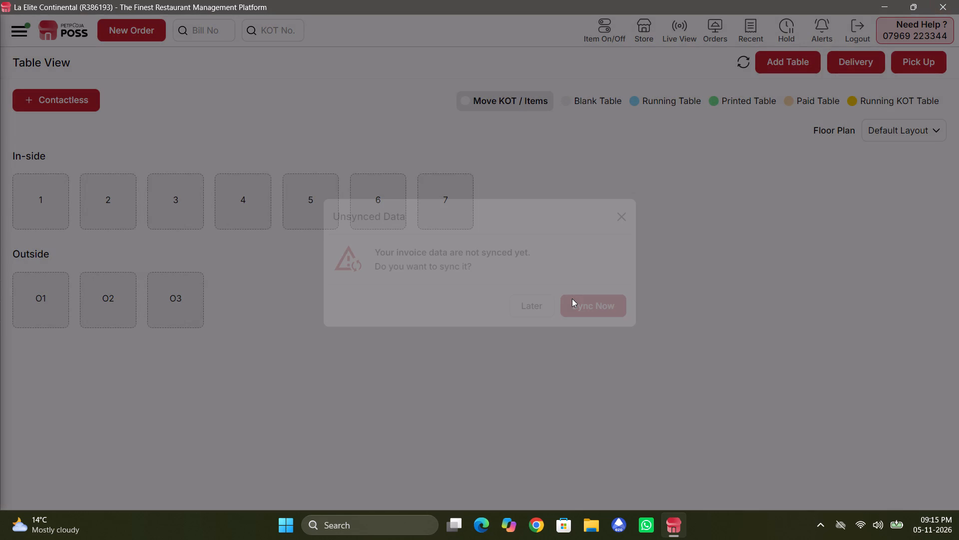
key("ctrl+m")
key("ctrl+m")
key("ctrl+m")
key("ctrl+m")
key("ctrl+m")
key("ctrl+m")
key("ctrl+m")
key("ctrl+m")
key("ctrl+m")
key("ctrl+m")
key("ctrl+m")
key("ctrl+m")
key("ctrl+m")
key("ctrl+m")
key("ctrl+m")
key("ctrl+m")
key("ctrl+m")
key("ctrl+m")
key("ctrl+m")
key("ctrl+m")
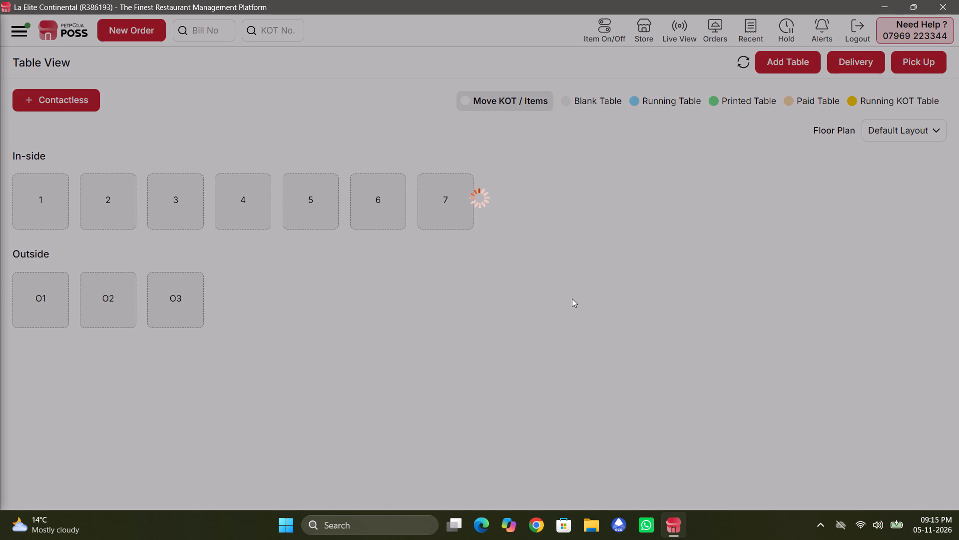
left_click(958, 0)
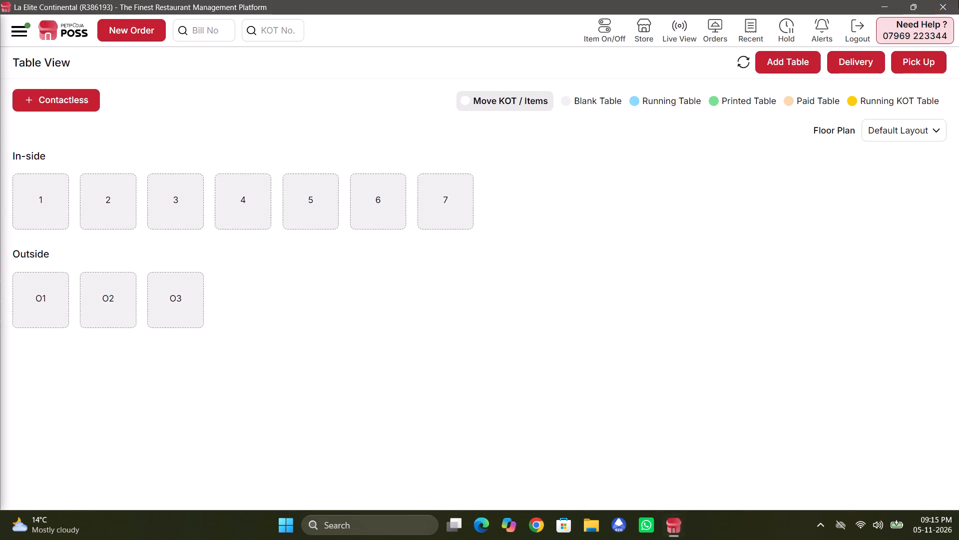
Open the Windows power options for shutting down the computer.
left_click(300, 539)
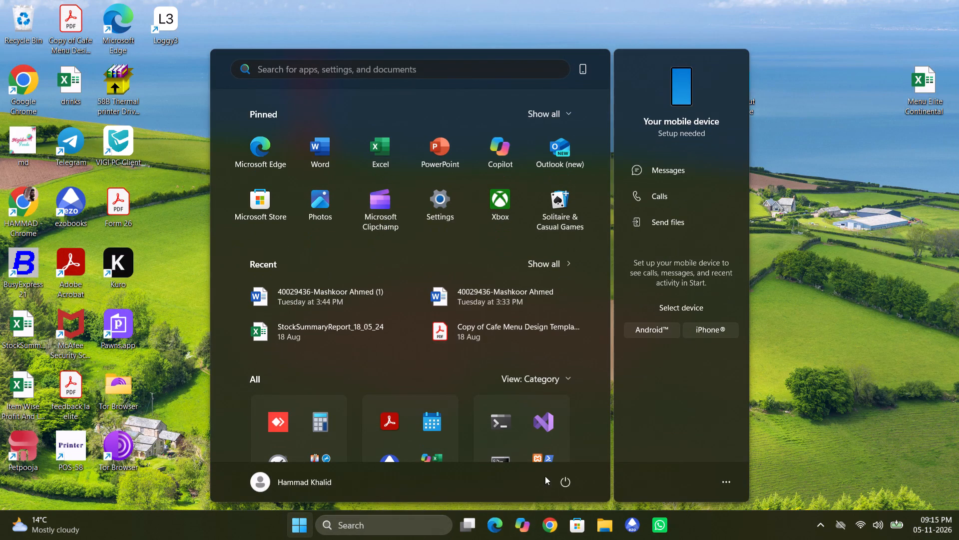
left_click(546, 474)
left_click(568, 482)
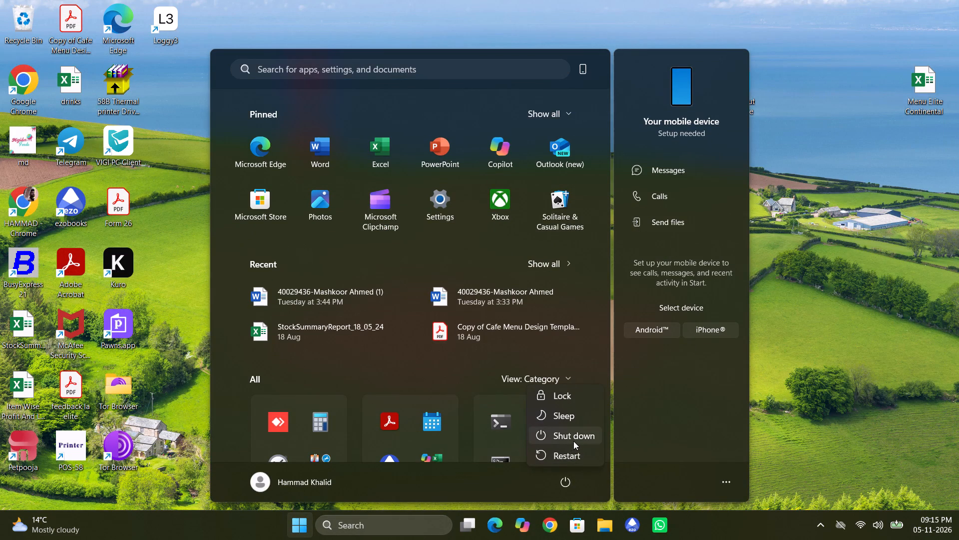